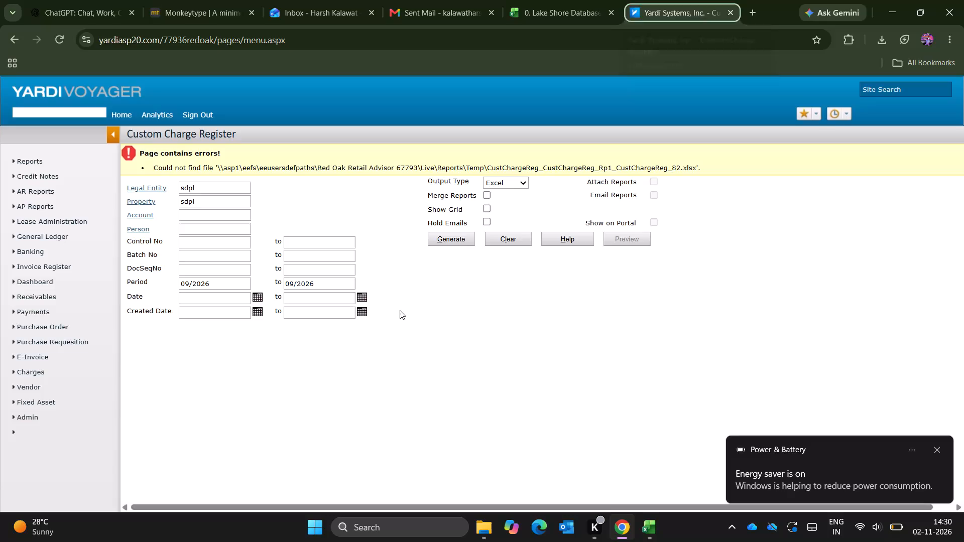
Set the Custom Charge Register period from 10/2026 to 10/2026 and generate the report.
{"action": "key", "text": "F6"}
{"action": "key", "text": "F6"}
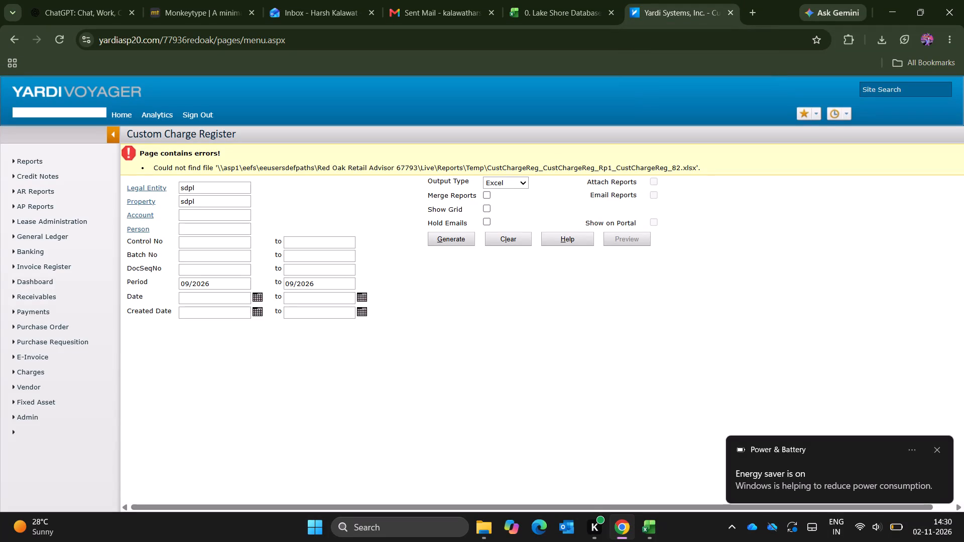
{"action": "left_click", "coordinate": [214, 301]}
{"action": "double_click", "coordinate": [190, 286]}
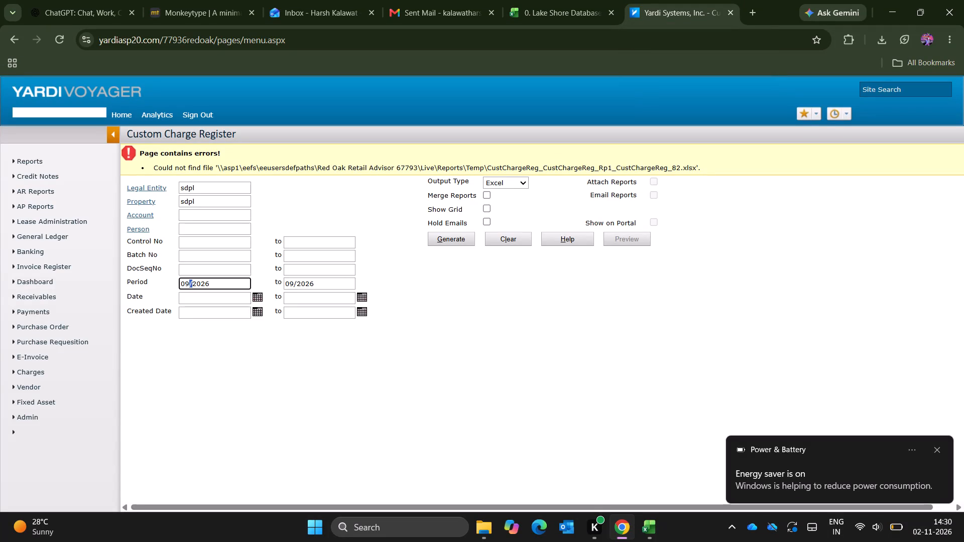
{"action": "key", "text": "Left"}
{"action": "key", "text": "BackSpace"}
{"action": "key", "text": "BackSpace"}
{"action": "type", "text": "10"}
{"action": "left_click", "coordinate": [294, 287]}
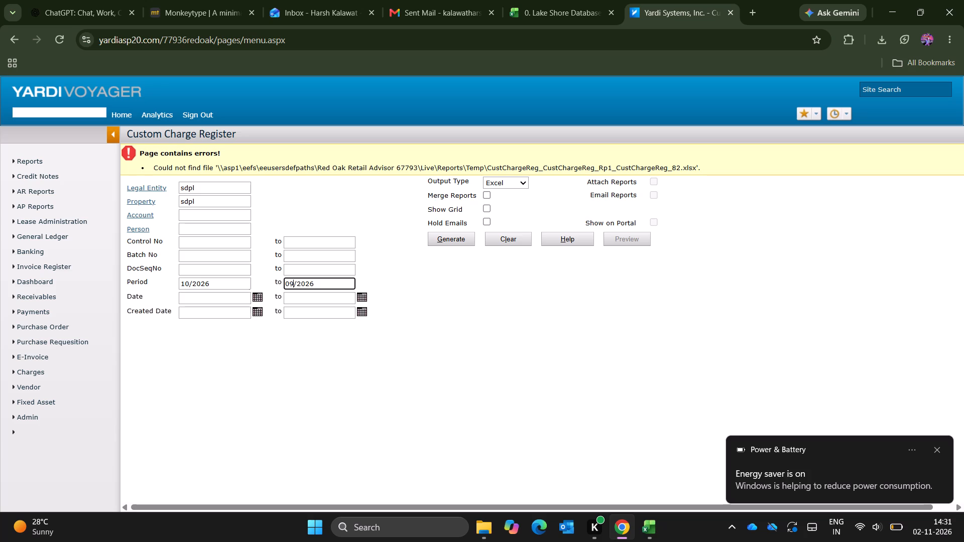
{"action": "key", "text": "BackSpace"}
{"action": "key", "text": "BackSpace"}
{"action": "key", "text": "BackSpace"}
{"action": "type", "text": "10"}
{"action": "left_click", "coordinate": [456, 243]}
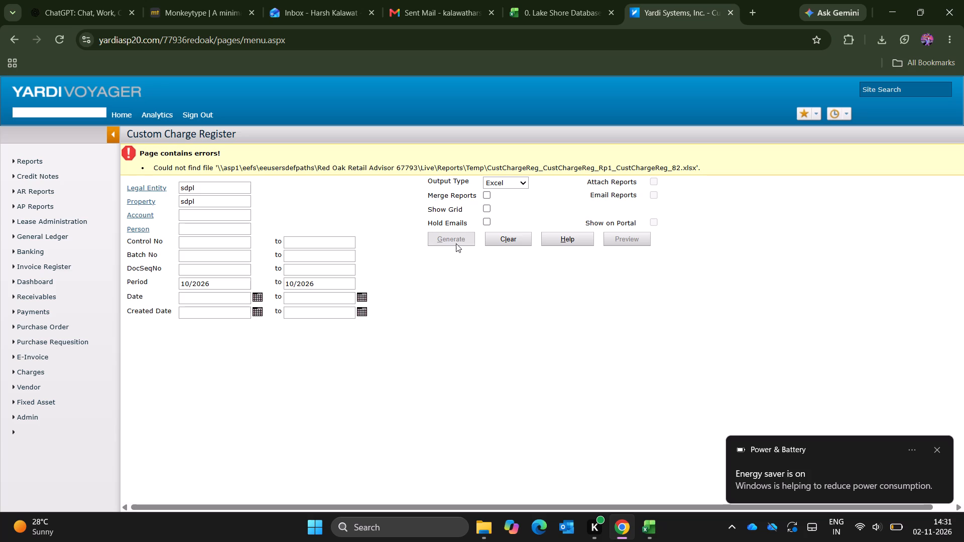
{"action": "scroll", "coordinate": [528, 269], "scroll_direction": "down", "scroll_amount": 1}
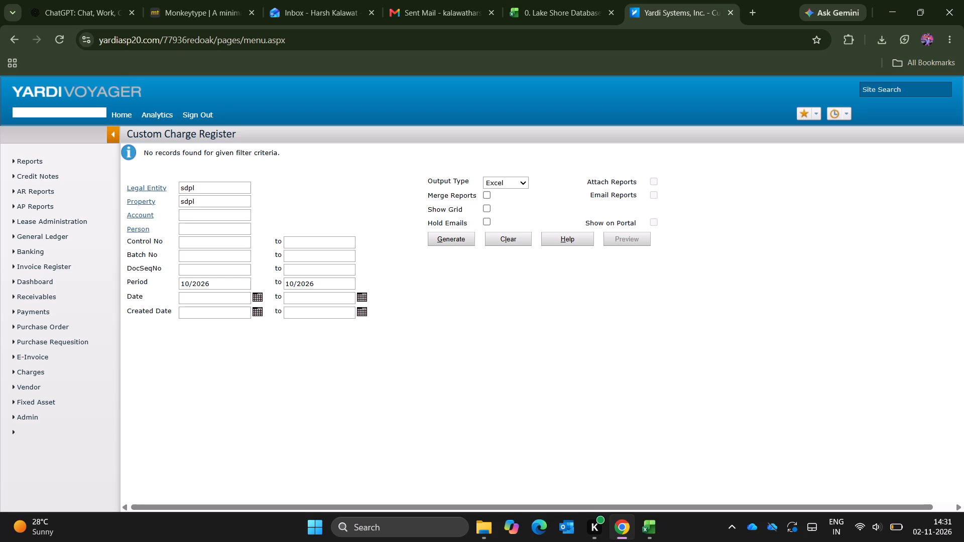
Find the GST Charge Register report by searching for gst and open it.
{"action": "left_click", "coordinate": [199, 191]}
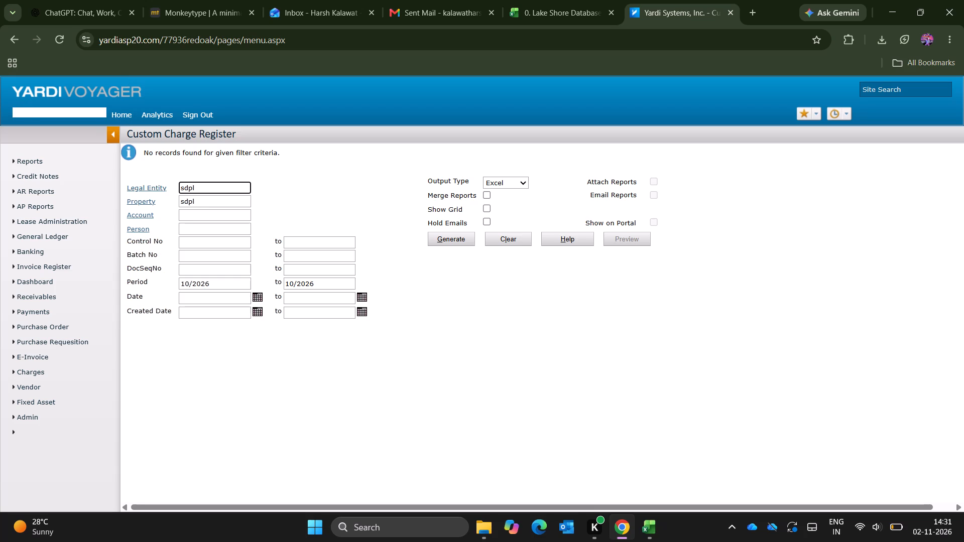
{"action": "left_click", "coordinate": [28, 109]}
{"action": "type", "text": "gst"}
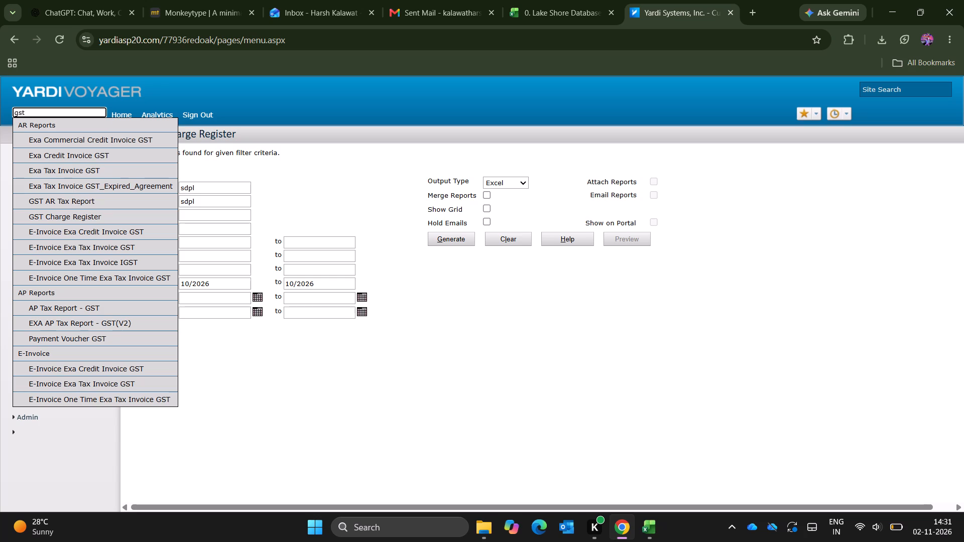
{"action": "key", "text": "Down"}
{"action": "key", "text": "Down"}
{"action": "key", "text": "Down"}
{"action": "key", "text": "Down"}
{"action": "key", "text": "Down"}
{"action": "key", "text": "Down"}
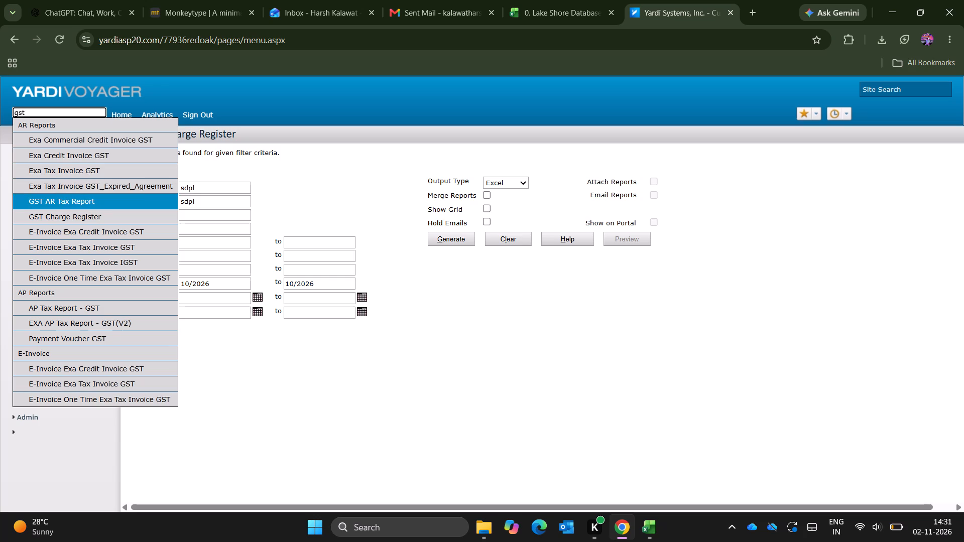
{"action": "key", "text": "Return"}
{"action": "key", "text": "F6"}
{"action": "key", "text": "F6"}
{"action": "key", "text": "F6"}
{"action": "key", "text": "F6"}
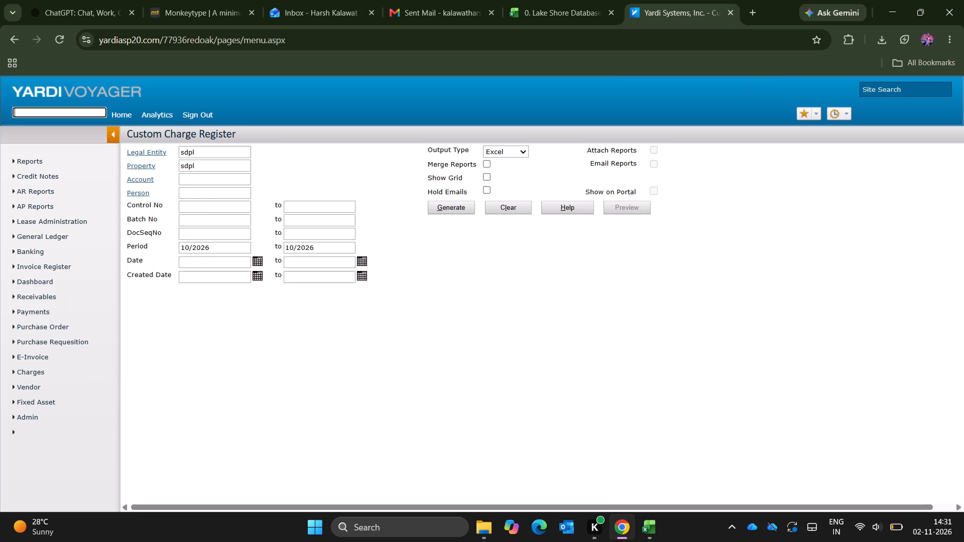
{"action": "key", "text": "F6"}
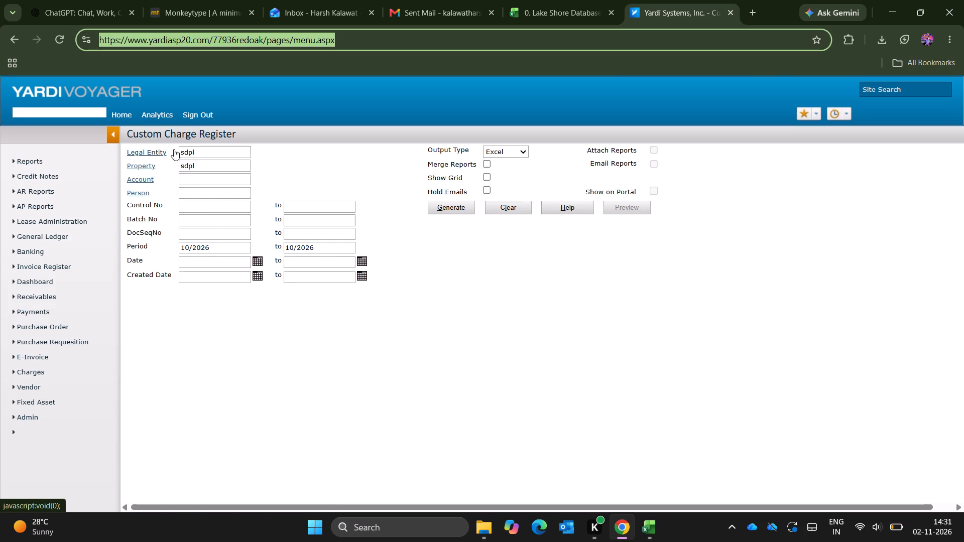
Re-enter sdpl as both the legal entity and the property, and generate the charge register in Excel format.
{"action": "left_click", "coordinate": [201, 152]}
{"action": "key", "text": "ctrl+BackSpace"}
{"action": "key", "text": "BackSpace"}
{"action": "key", "text": "BackSpace"}
{"action": "key", "text": "BackSpace"}
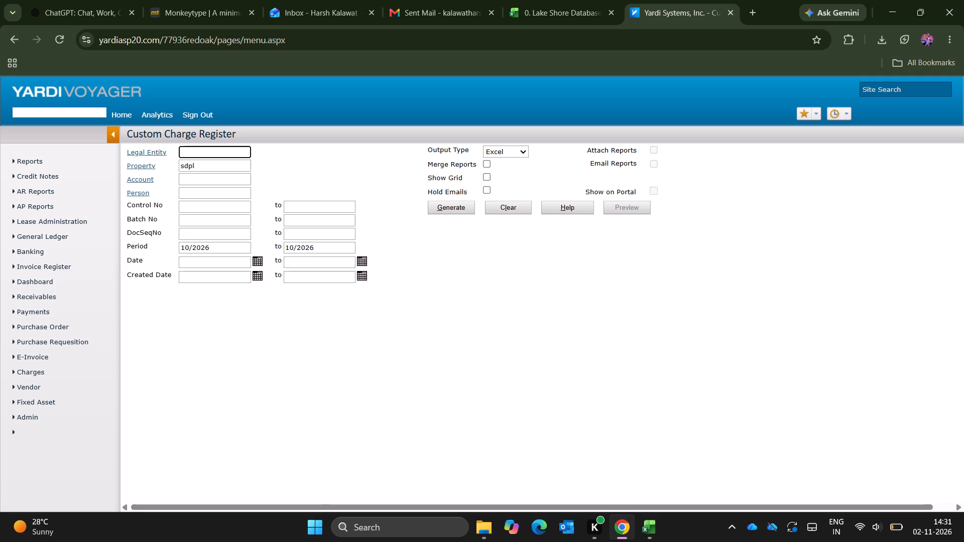
{"action": "type", "text": "sdpl"}
{"action": "key", "text": "Down"}
{"action": "key", "text": "Return"}
{"action": "key", "text": "Tab"}
{"action": "type", "text": "sdpl"}
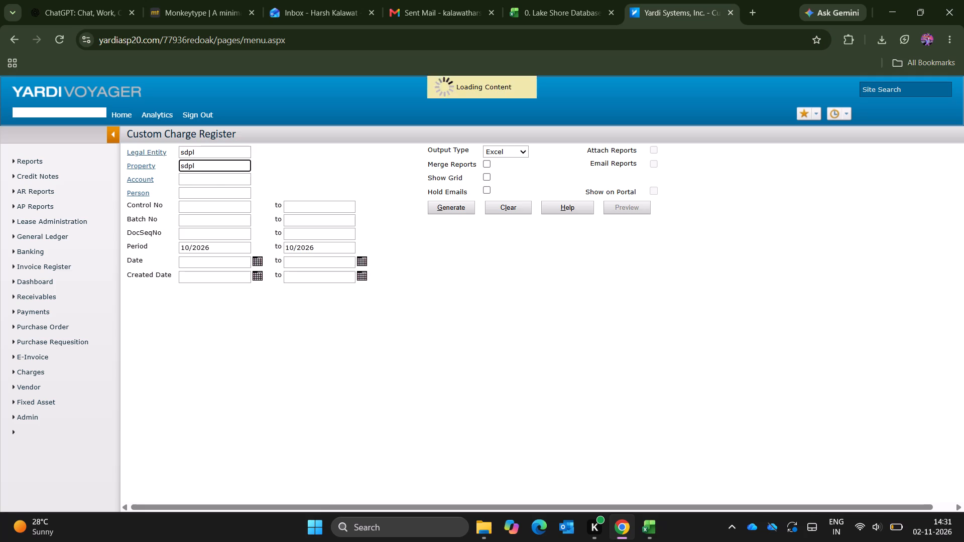
{"action": "key", "text": "Down"}
{"action": "key", "text": "Return"}
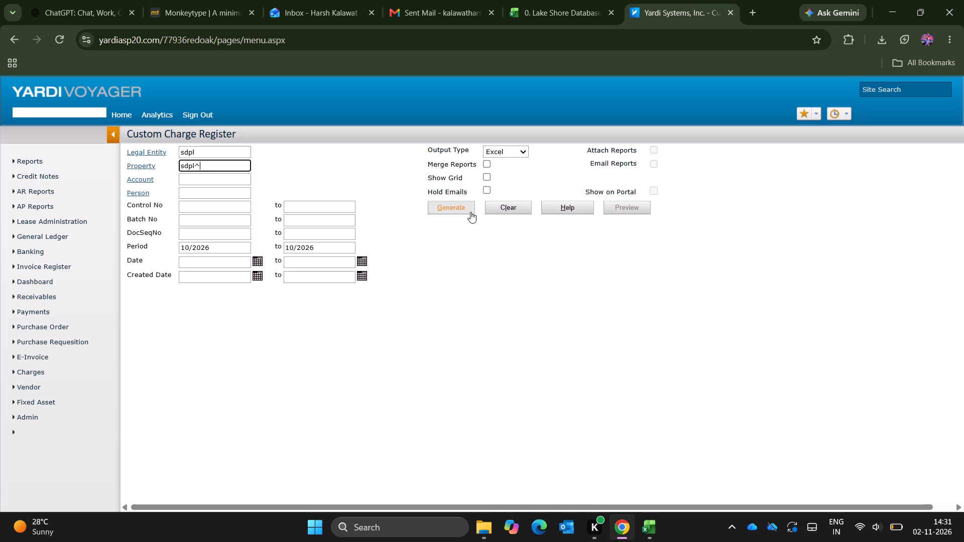
{"action": "left_click", "coordinate": [454, 209]}
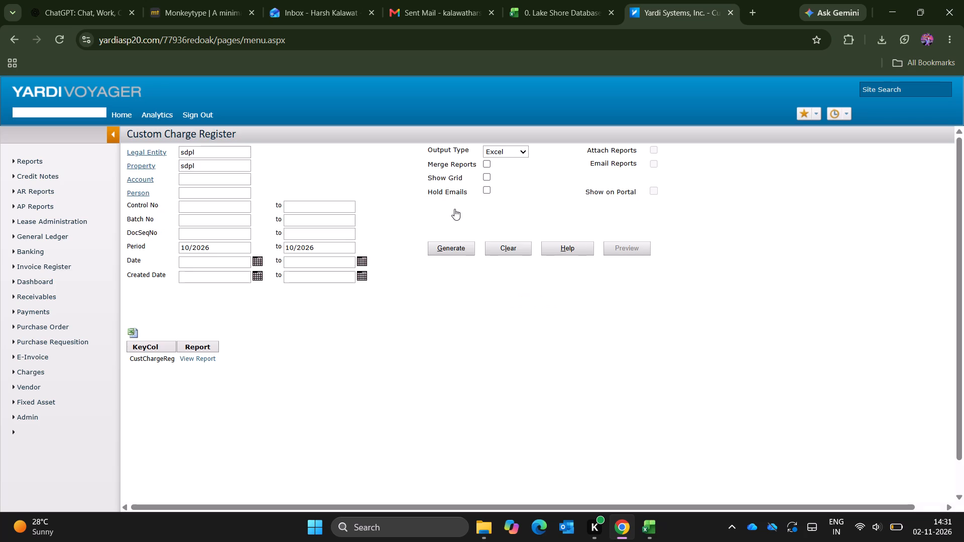
Download the generated charge register report and open the downloaded CustChargeReg_CustChargeReg_82.xlsx in Excel.
{"action": "left_click", "coordinate": [189, 359]}
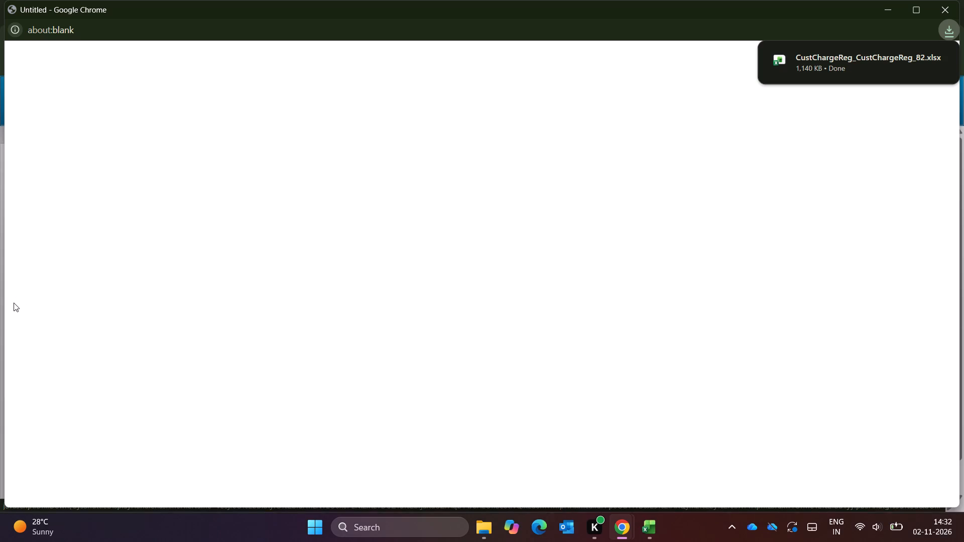
{"action": "key", "text": "alt+Escape"}
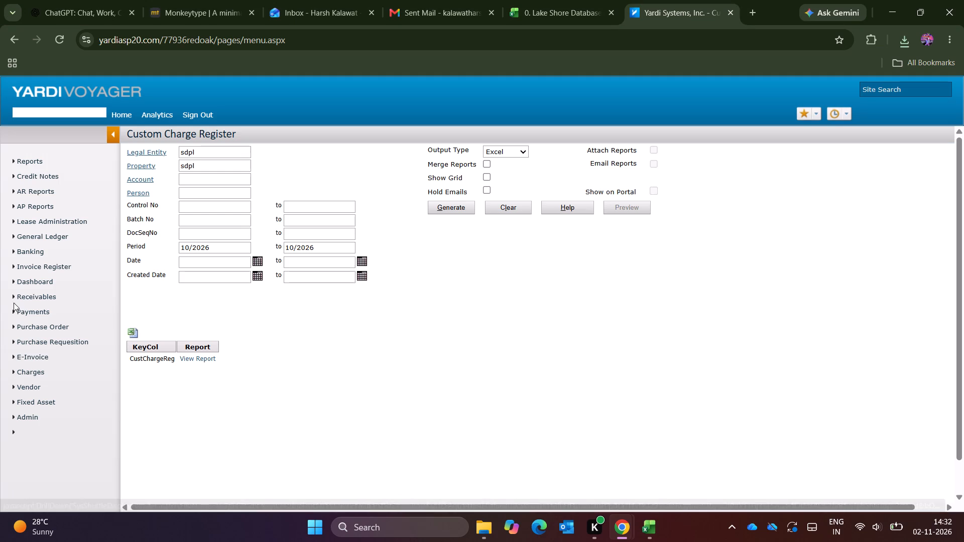
{"action": "left_click", "coordinate": [385, 290]}
{"action": "key", "text": "alt+Tab"}
{"action": "key", "text": "alt+Left"}
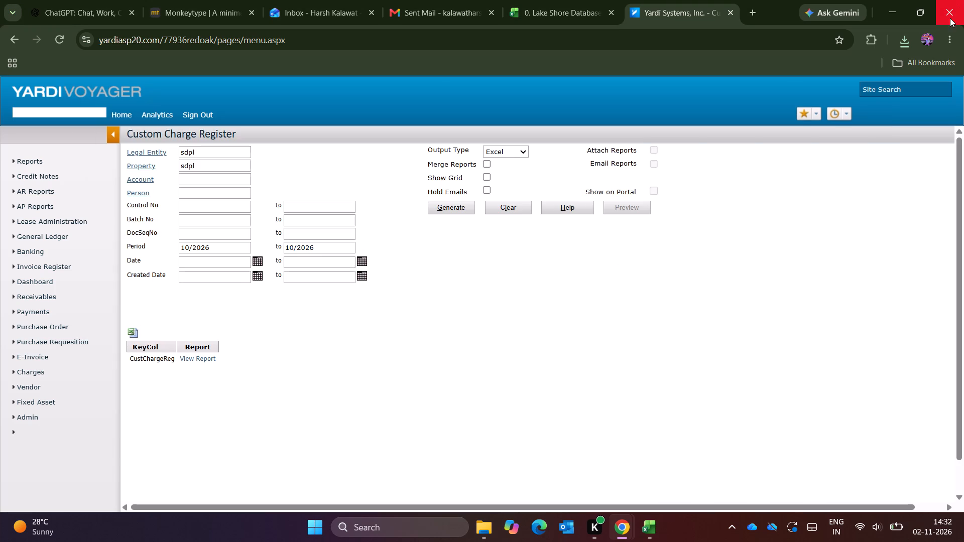
{"action": "left_click", "coordinate": [902, 44]}
{"action": "left_click", "coordinate": [798, 104]}
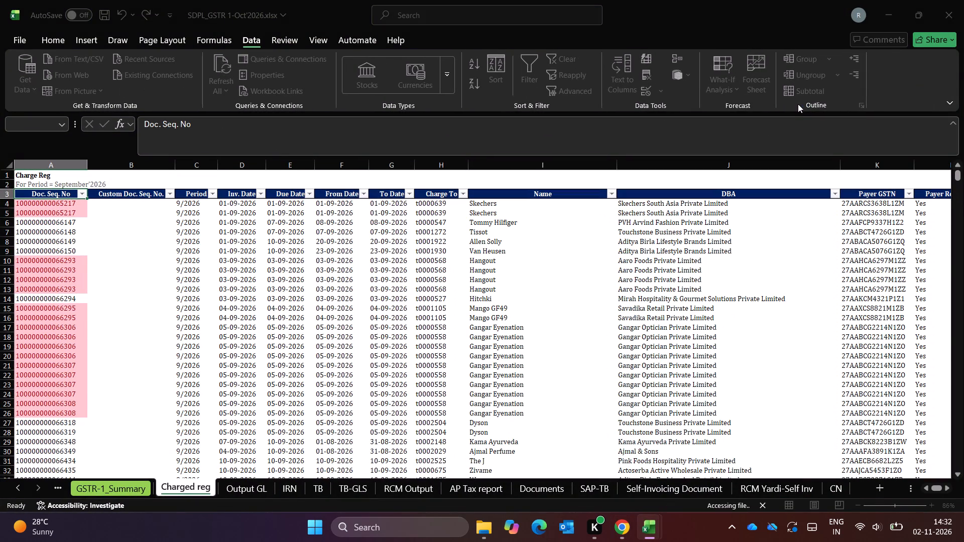
Enable editing in the downloaded charge register workbook.
{"action": "key", "text": "ctrl+Up"}
{"action": "key", "text": "ctrl+Up"}
{"action": "key", "text": "ctrl+Up"}
{"action": "key", "text": "ctrl+Left"}
{"action": "key", "text": "ctrl+Left"}
{"action": "key", "text": "ctrl+Left"}
{"action": "key", "text": "ctrl+Left"}
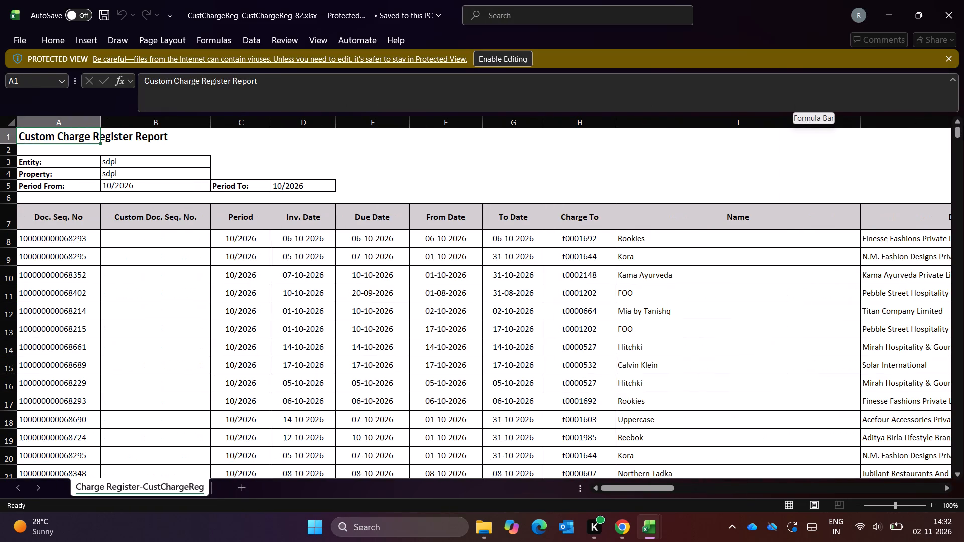
{"action": "key", "text": "Down"}
{"action": "key", "text": "Down"}
{"action": "key", "text": "Down"}
{"action": "key", "text": "Down"}
{"action": "key", "text": "Down"}
{"action": "key", "text": "Down"}
{"action": "key", "text": "Down"}
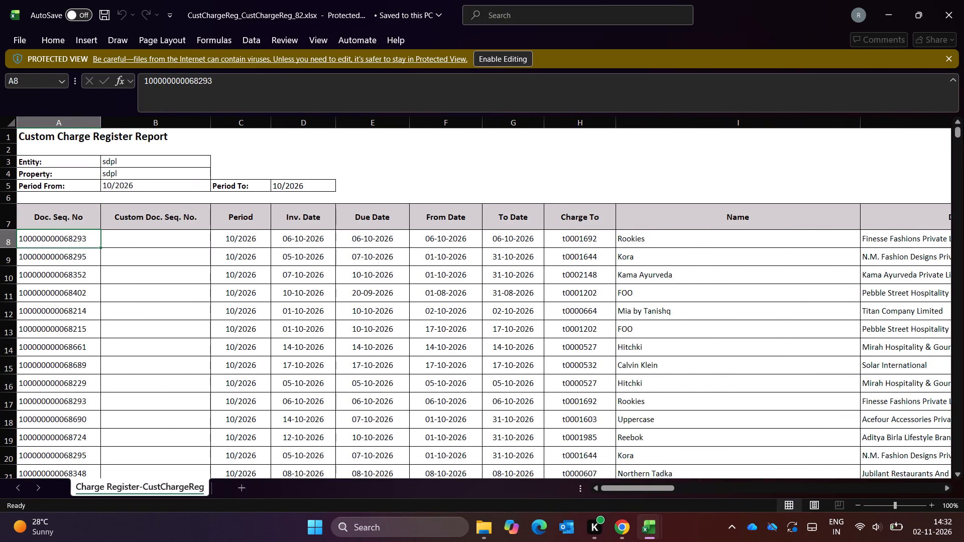
{"action": "left_click", "coordinate": [500, 64]}
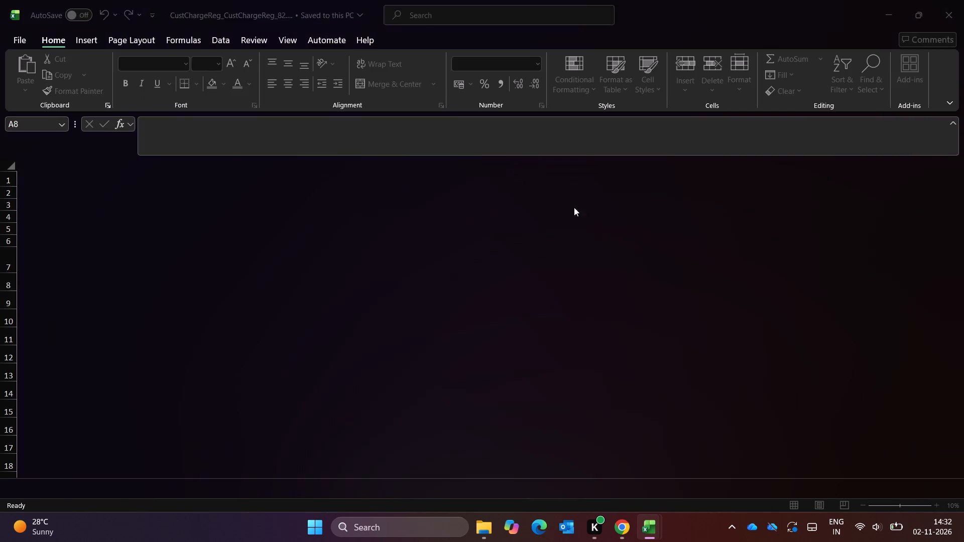
Examine the top of the charge register sheet, down to the row just above its column headers.
{"action": "key", "text": "ctrl+Up"}
{"action": "key", "text": "ctrl+Up"}
{"action": "key", "text": "ctrl+Up"}
{"action": "key", "text": "ctrl+Up"}
{"action": "key", "text": "ctrl+Up"}
{"action": "key", "text": "Down"}
{"action": "key", "text": "Down"}
{"action": "key", "text": "Down"}
{"action": "key", "text": "Down"}
{"action": "key", "text": "Down"}
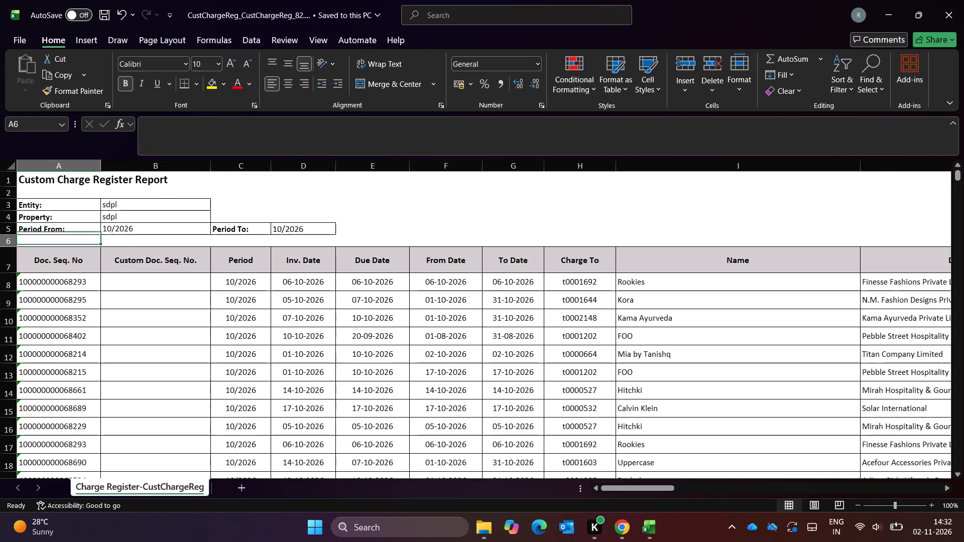
Switch to the ITC Annual GSTR 9&9C.xlsx workbook and close it without saving changes.
{"action": "key", "text": "alt+Tab"}
{"action": "key", "text": "alt+Tab"}
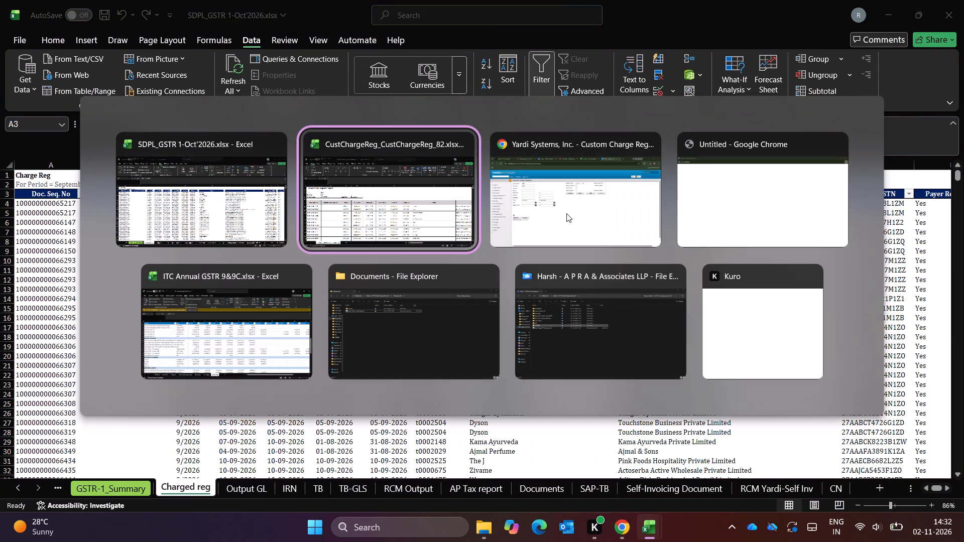
{"action": "key", "text": "alt+Down"}
{"action": "key", "text": "alt+Left"}
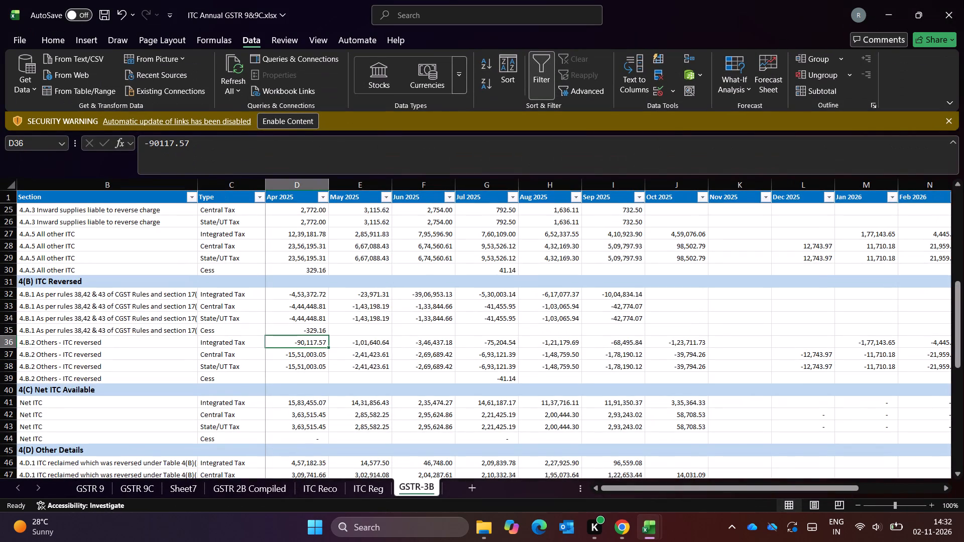
{"action": "left_click", "coordinate": [963, 0]}
{"action": "key", "text": "Right"}
{"action": "key", "text": "Return"}
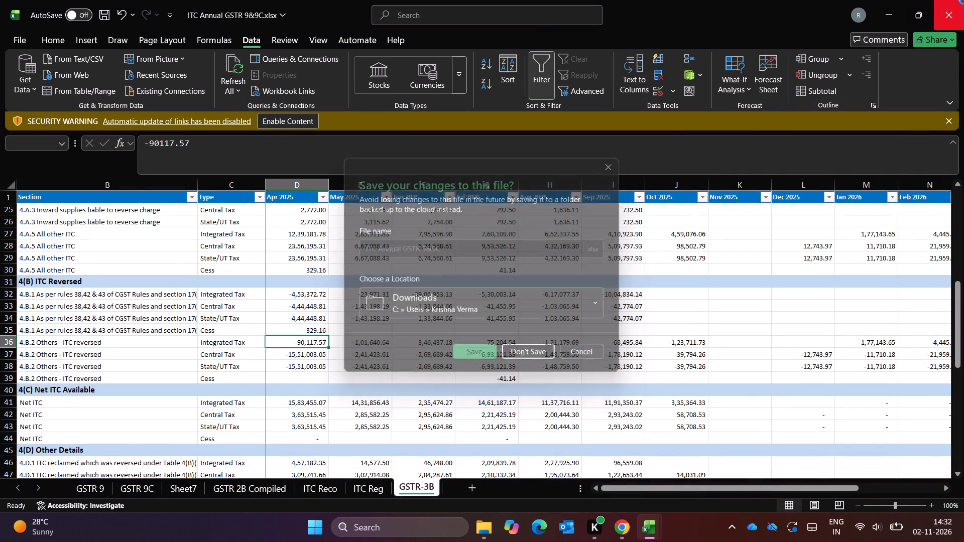
Switch to the SDPL_GSTR 1-Oct'2026.xlsx workbook and change the Charged reg period line to For Period = October'2026.
{"action": "key", "text": "alt+Tab"}
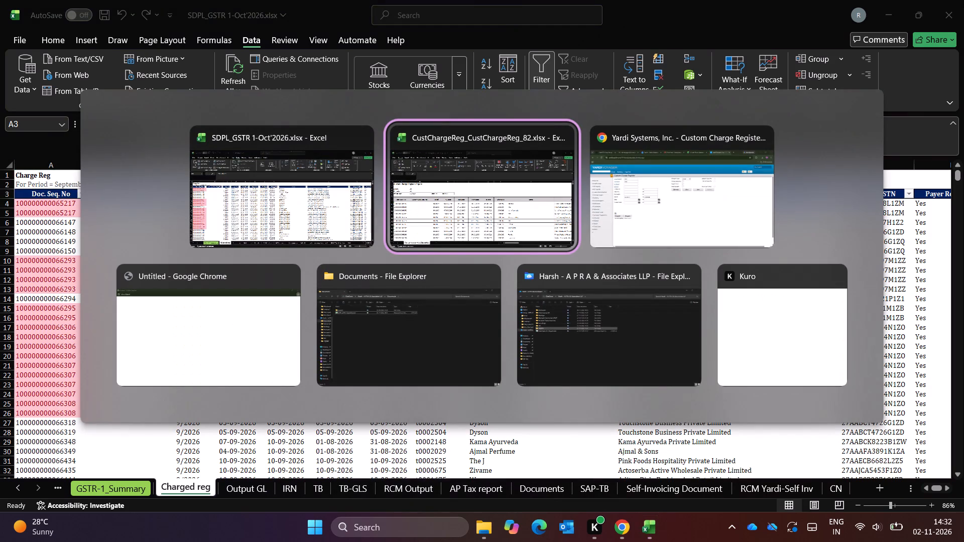
{"action": "key", "text": "alt+Down"}
{"action": "key", "text": "alt+Right"}
{"action": "key", "text": "alt+Right"}
{"action": "key", "text": "alt+Left"}
{"action": "key", "text": "alt+Left"}
{"action": "key", "text": "alt+Up"}
{"action": "key", "text": "alt+Left"}
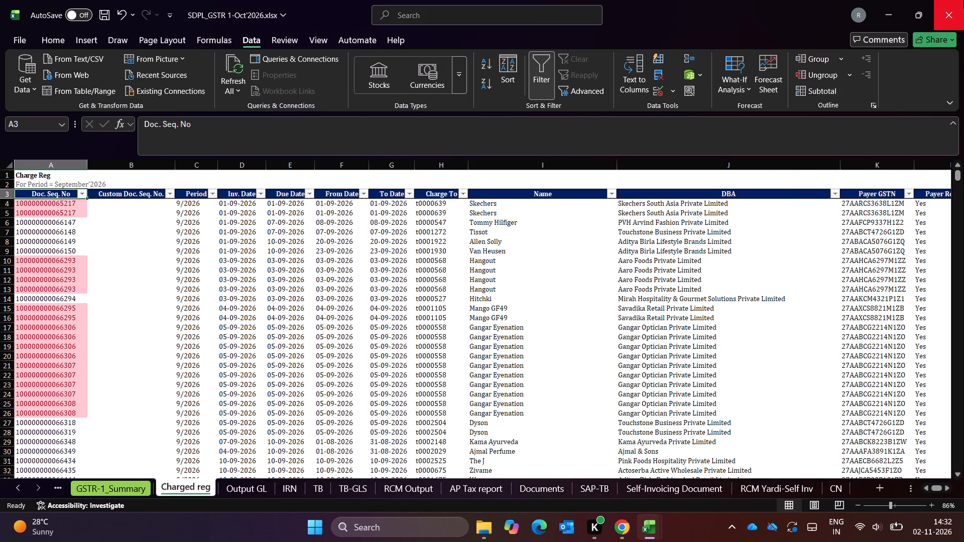
{"action": "key", "text": "ctrl+Up"}
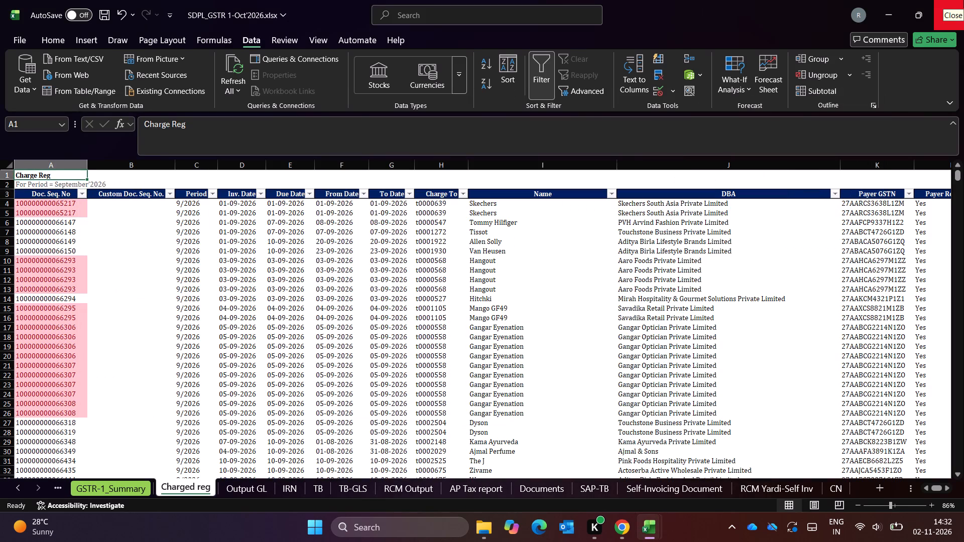
{"action": "key", "text": "ctrl+Up"}
{"action": "key", "text": "Down"}
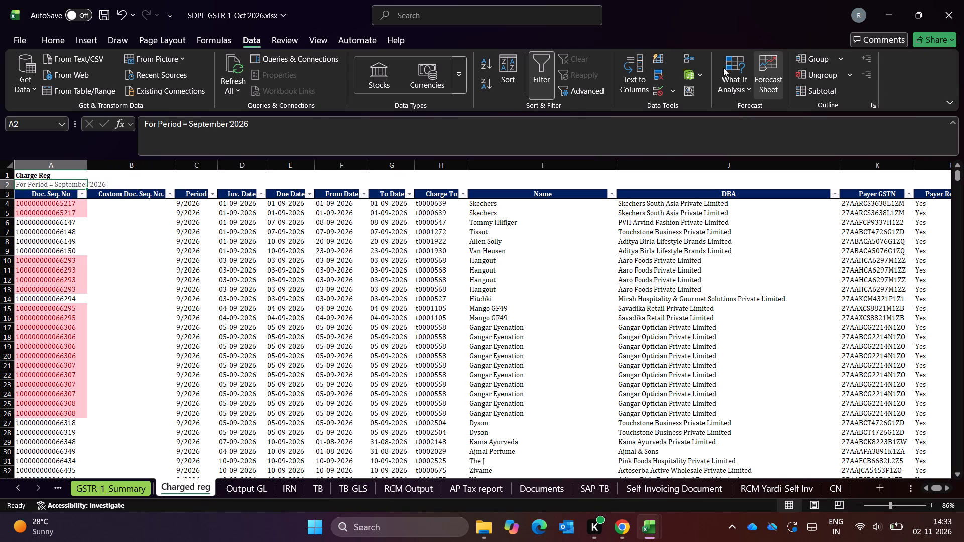
{"action": "left_click", "coordinate": [232, 126]}
{"action": "key", "text": "Left"}
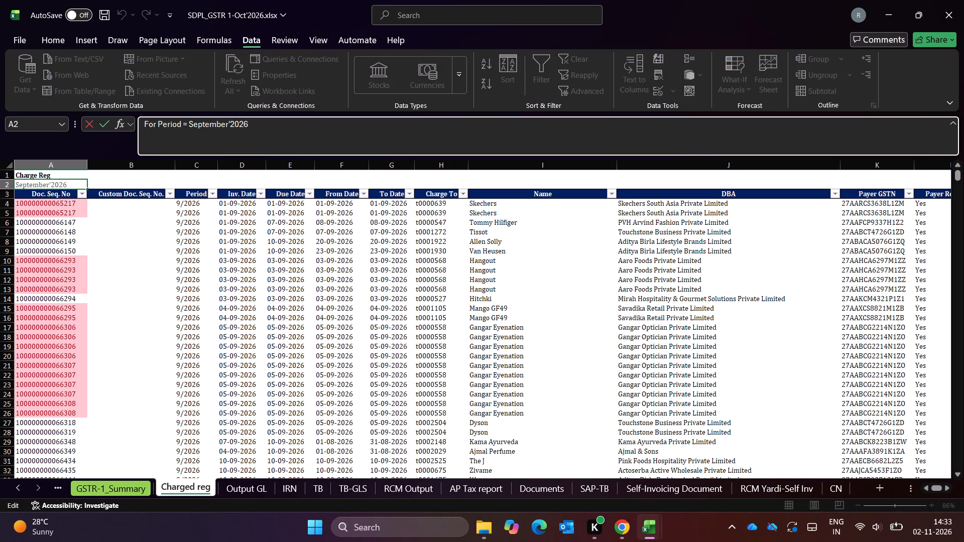
{"action": "key", "text": "Left"}
{"action": "key", "text": "BackSpace"}
{"action": "key", "text": "BackSpace"}
{"action": "key", "text": "BackSpace"}
{"action": "key", "text": "BackSpace"}
{"action": "key", "text": "BackSpace"}
{"action": "key", "text": "BackSpace"}
{"action": "key", "text": "BackSpace"}
{"action": "key", "text": "BackSpace"}
{"action": "key", "text": "BackSpace"}
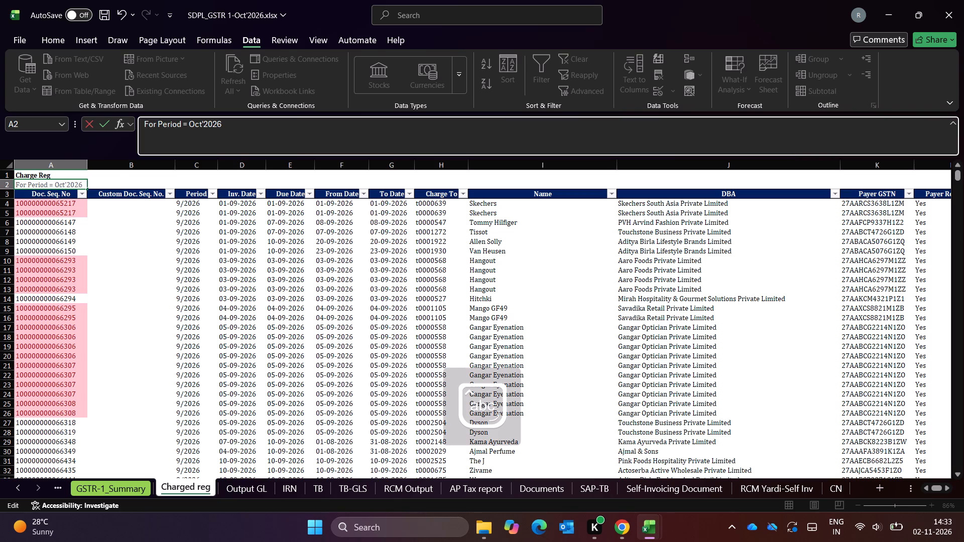
{"action": "key", "text": "Return"}
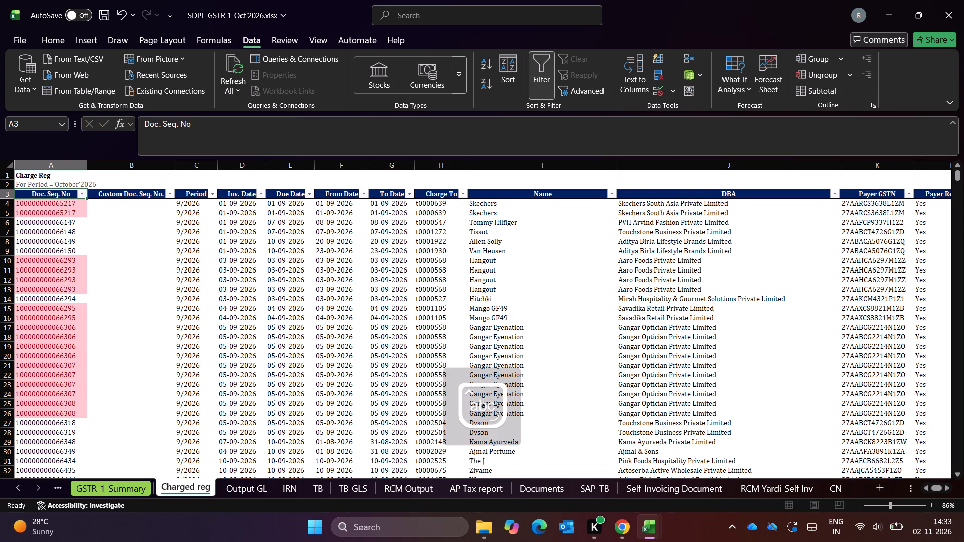
Examine the Charged reg header row across to the yellow working columns such as Type of Income, IRN and Tax Team Rem.
{"action": "key", "text": "Down"}
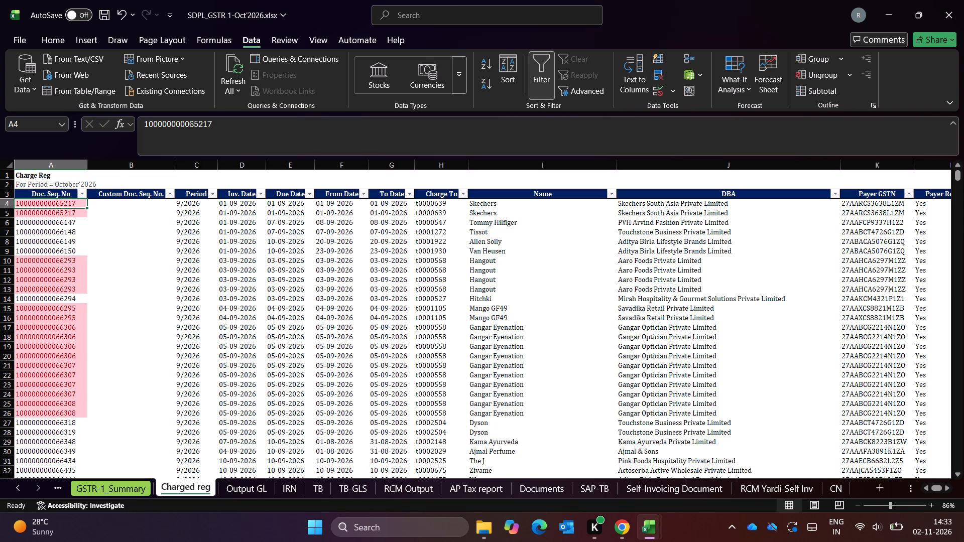
{"action": "key", "text": "Right"}
{"action": "key", "text": "Right"}
{"action": "key", "text": "Up"}
{"action": "key", "text": "Right"}
{"action": "key", "text": "Right"}
{"action": "key", "text": "ctrl+Right"}
{"action": "key", "text": "Left"}
{"action": "key", "text": "Left"}
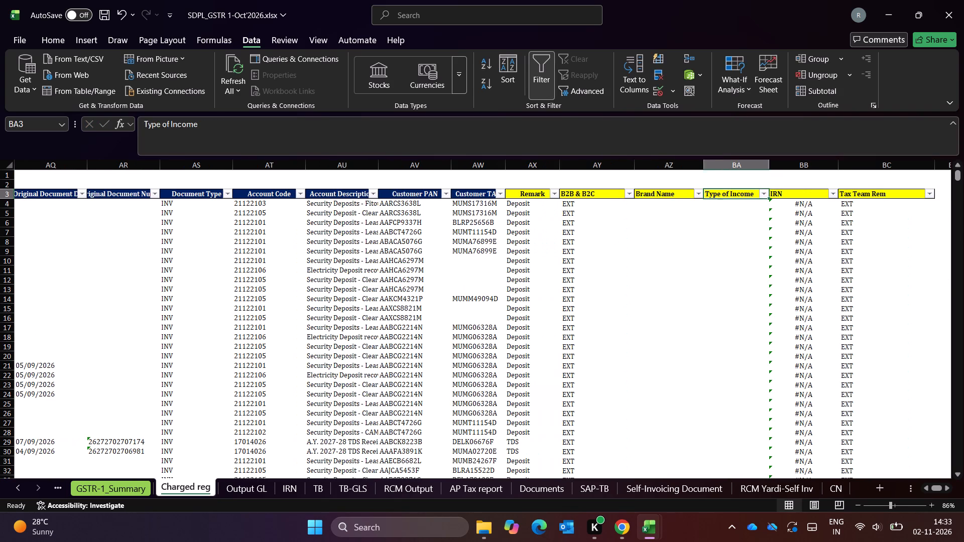
{"action": "key", "text": "Left"}
{"action": "key", "text": "ctrl+Left"}
{"action": "key", "text": "ctrl+Left"}
{"action": "key", "text": "ctrl+Left"}
{"action": "key", "text": "ctrl+Left"}
Delete the contents of all September data rows below the Charged reg headers, from Doc. Seq. No through column BD.
{"action": "key", "text": "Down"}
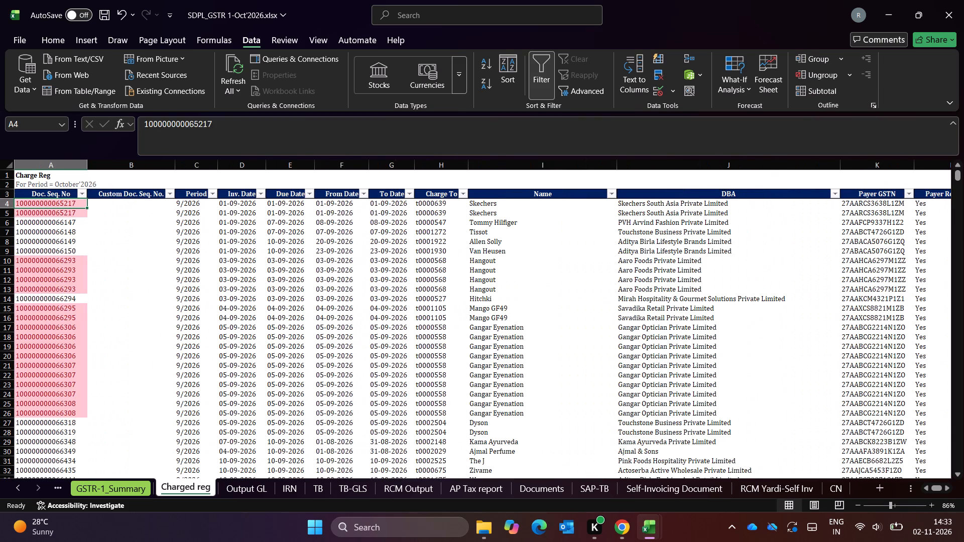
{"action": "key", "text": "shift+Right"}
{"action": "key", "text": "shift+Right"}
{"action": "key", "text": "shift+Right"}
{"action": "key", "text": "shift+Right"}
{"action": "key", "text": "ctrl+shift+Right"}
{"action": "key", "text": "shift+Right"}
{"action": "key", "text": "shift+Right"}
{"action": "key", "text": "ctrl+shift+Right"}
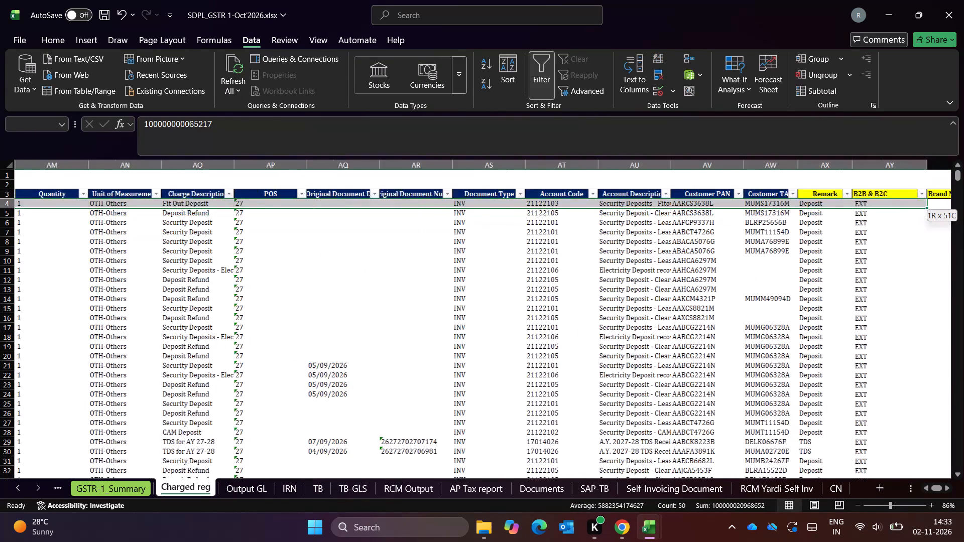
{"action": "key", "text": "shift+Right"}
{"action": "key", "text": "shift+Right"}
{"action": "key", "text": "ctrl+shift+Right"}
{"action": "key", "text": "shift+Right"}
{"action": "key", "text": "shift+Right"}
{"action": "key", "text": "shift+Right"}
{"action": "key", "text": "shift+Left"}
{"action": "key", "text": "shift+Left"}
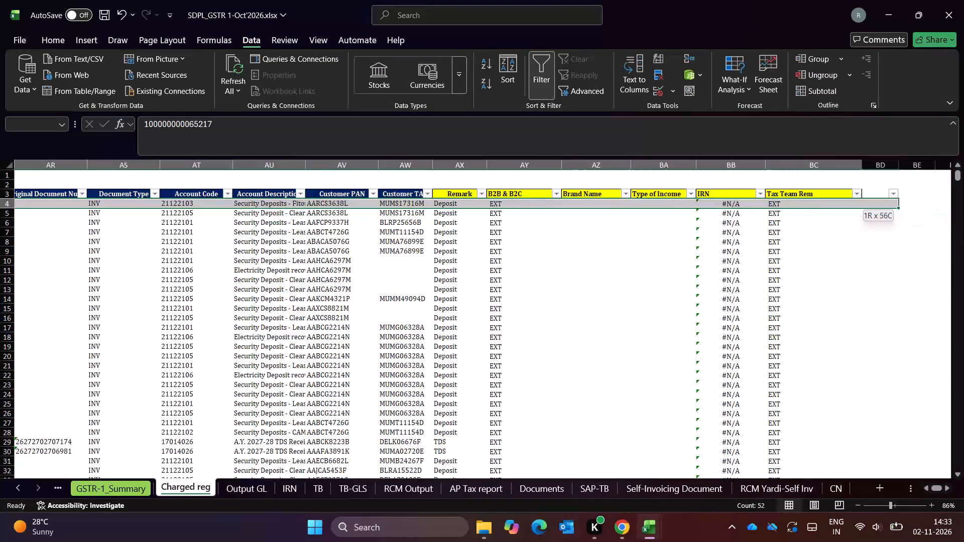
{"action": "key", "text": "shift+Right"}
{"action": "key", "text": "shift+Left"}
{"action": "key", "text": "shift+Right"}
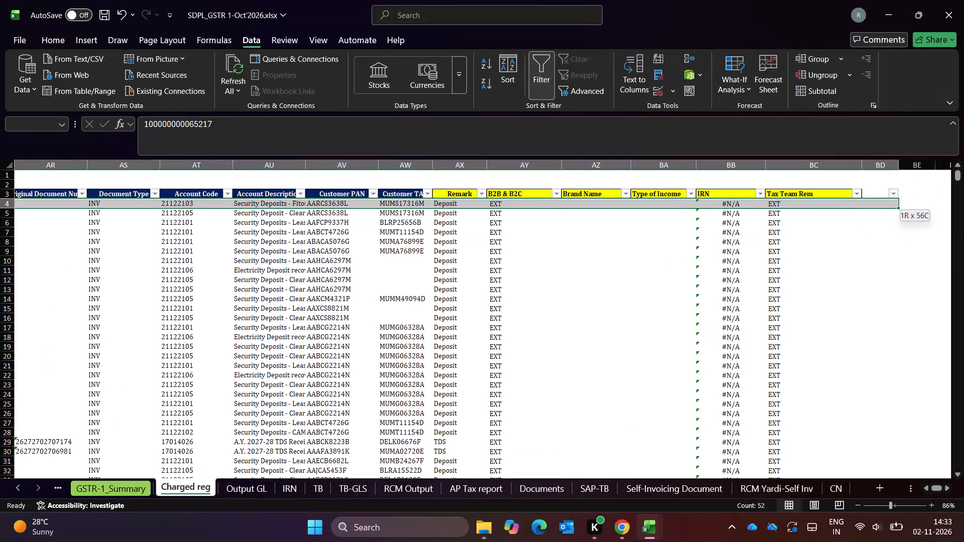
{"action": "key", "text": "ctrl+shift+Down"}
{"action": "key", "text": "shift+Down"}
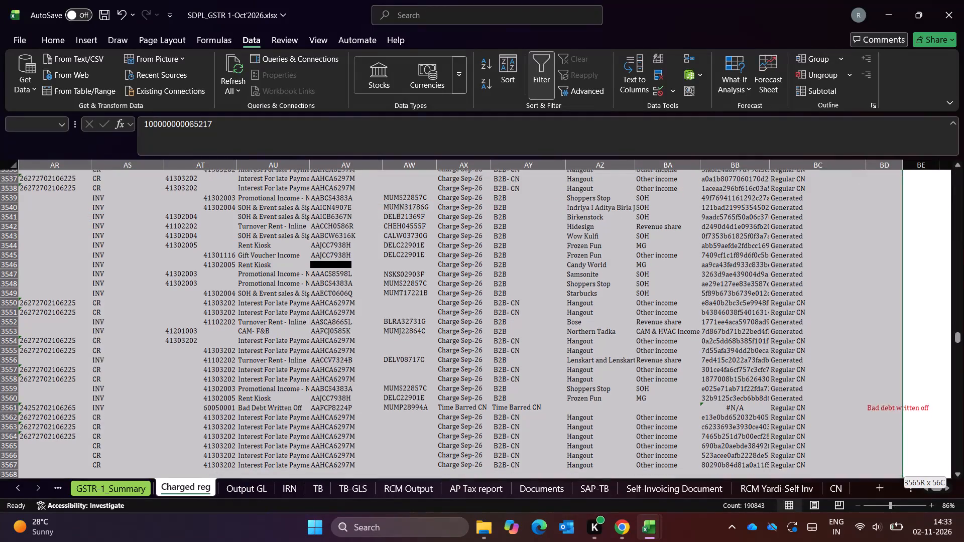
{"action": "key", "text": "shift+Down"}
{"action": "key", "text": "shift+Up"}
{"action": "key", "text": "shift+Up"}
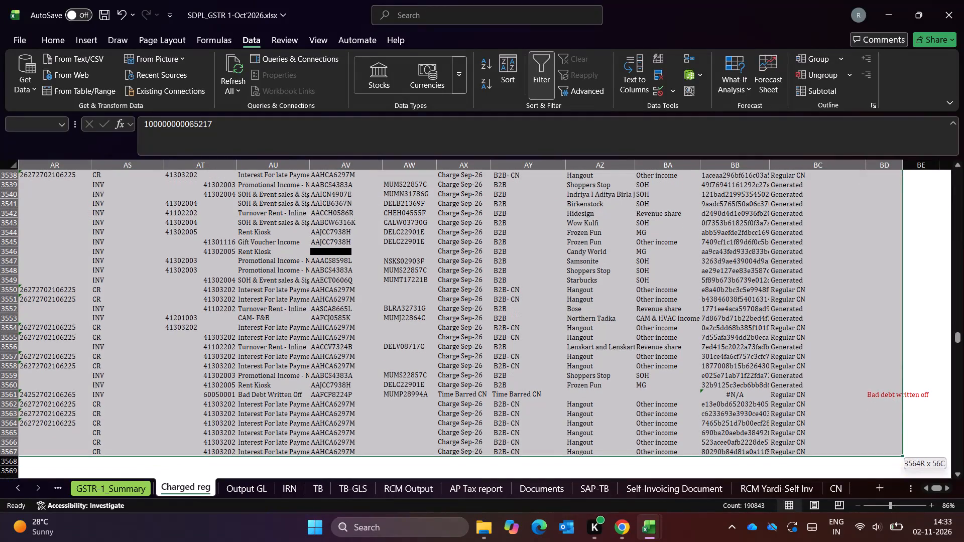
{"action": "key", "text": "Delete"}
{"action": "key", "text": "ctrl+Up"}
{"action": "key", "text": "Down"}
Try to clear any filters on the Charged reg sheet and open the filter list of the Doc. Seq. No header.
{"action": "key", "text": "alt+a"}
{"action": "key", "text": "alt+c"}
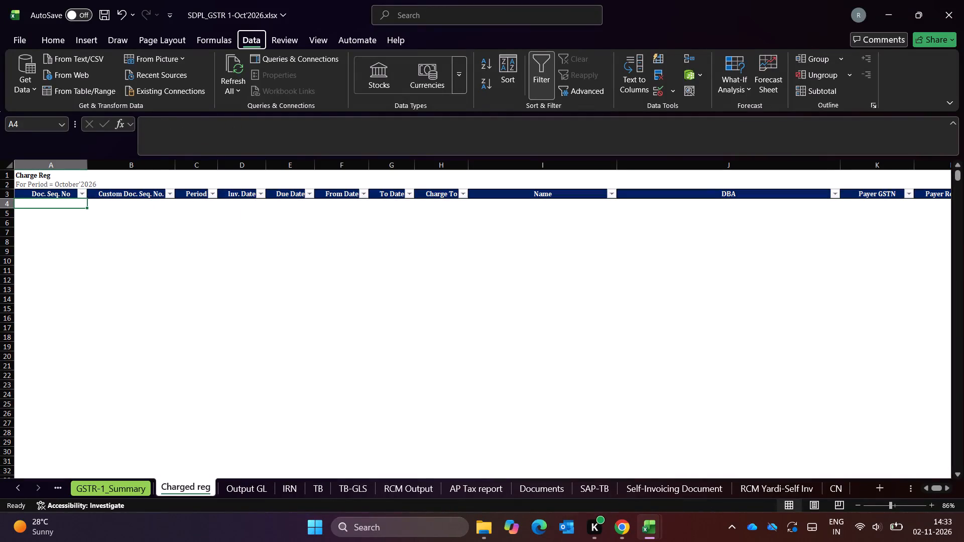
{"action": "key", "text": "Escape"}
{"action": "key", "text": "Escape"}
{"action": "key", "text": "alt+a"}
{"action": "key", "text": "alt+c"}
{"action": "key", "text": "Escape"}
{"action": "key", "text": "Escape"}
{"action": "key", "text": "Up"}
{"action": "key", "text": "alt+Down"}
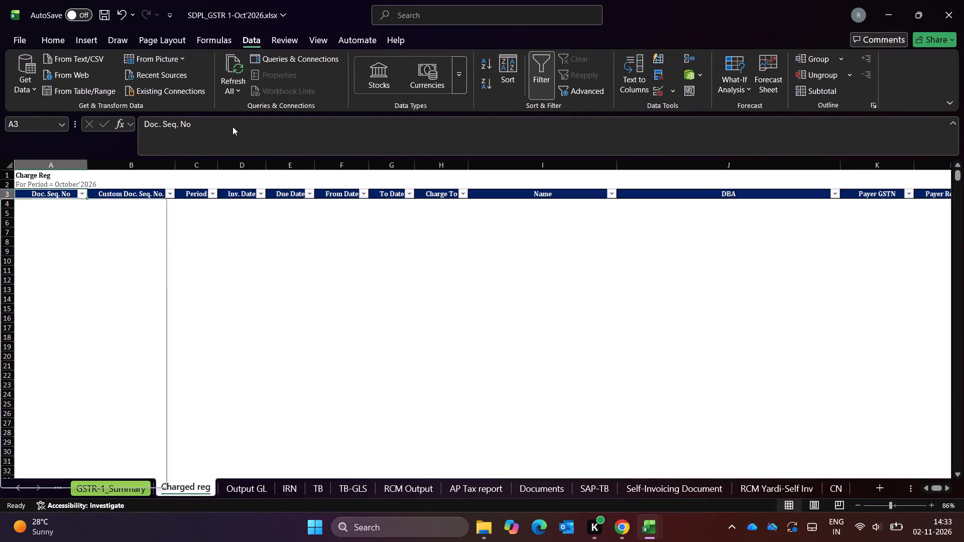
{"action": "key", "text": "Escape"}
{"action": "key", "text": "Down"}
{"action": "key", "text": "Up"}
In the downloaded charge register workbook, copy all data rows below the headers, from Doc. Seq. No through Customer TAN.
{"action": "key", "text": "alt+Tab"}
{"action": "key", "text": "Down"}
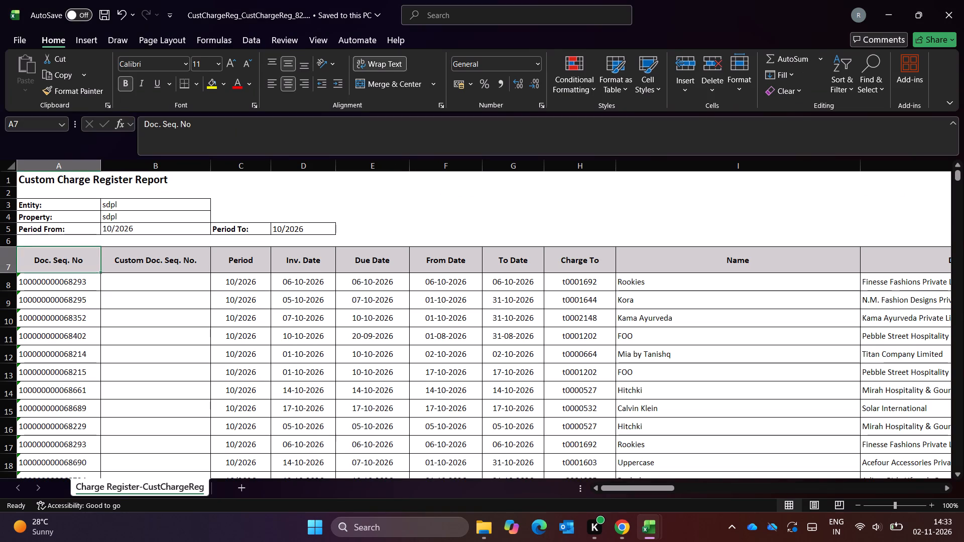
{"action": "key", "text": "Down"}
{"action": "key", "text": "Down"}
{"action": "key", "text": "Up"}
{"action": "key", "text": "ctrl+shift+Down"}
{"action": "key", "text": "shift+Down"}
{"action": "key", "text": "shift+Up"}
{"action": "key", "text": "ctrl+shift+Right"}
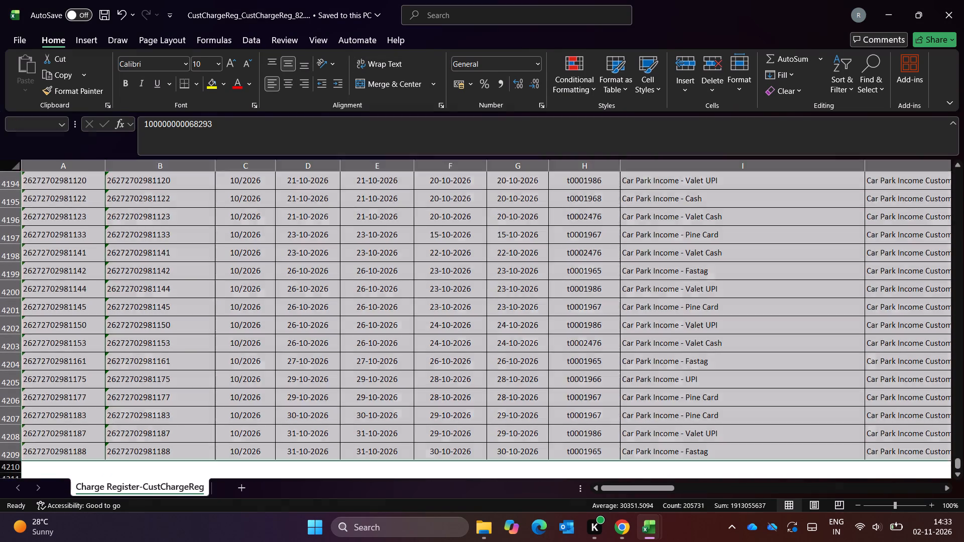
{"action": "key", "text": "ctrl+shift+Right"}
{"action": "key", "text": "shift+Right"}
{"action": "key", "text": "shift+Right"}
{"action": "key", "text": "shift+Left"}
{"action": "key", "text": "shift+Left"}
{"action": "key", "text": "shift+Left"}
{"action": "key", "text": "ctrl+shift+Left"}
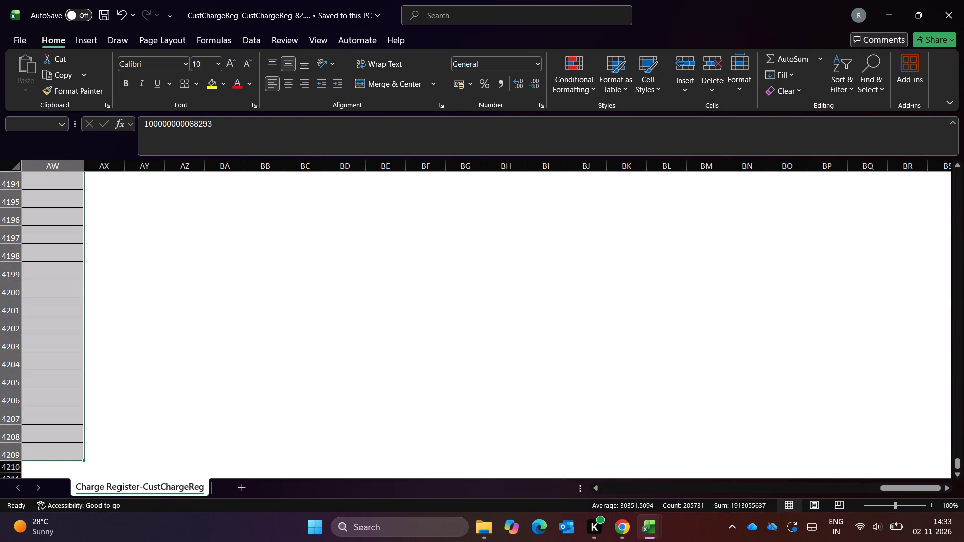
{"action": "key", "text": "ctrl+c"}
{"action": "key", "text": "Up"}
{"action": "key", "text": "Up"}
{"action": "key", "text": "Down"}
{"action": "key", "text": "ctrl+Right"}
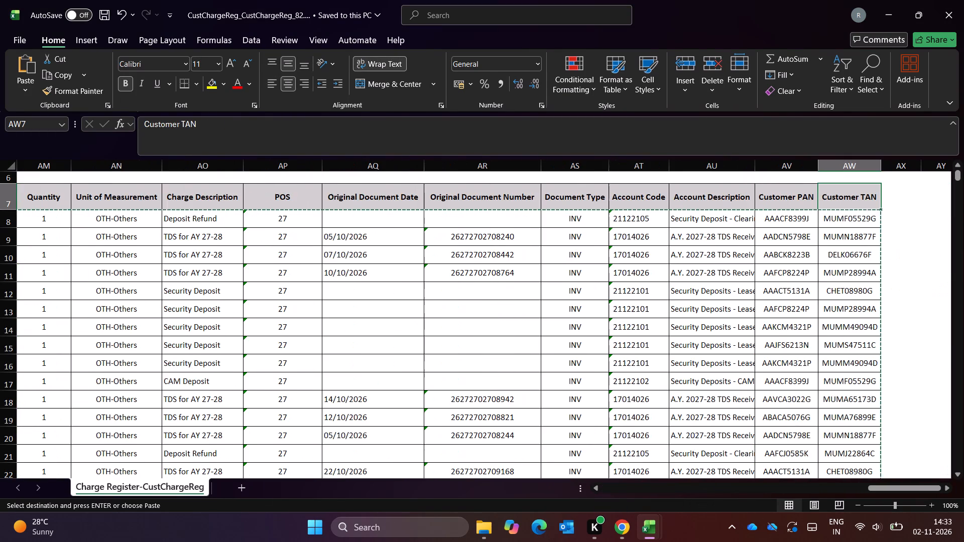
Paste the copied October register rows as values into the Charged reg sheet of the SDPL workbook, starting at A4.
{"action": "key", "text": "alt+Tab"}
{"action": "key", "text": "Down"}
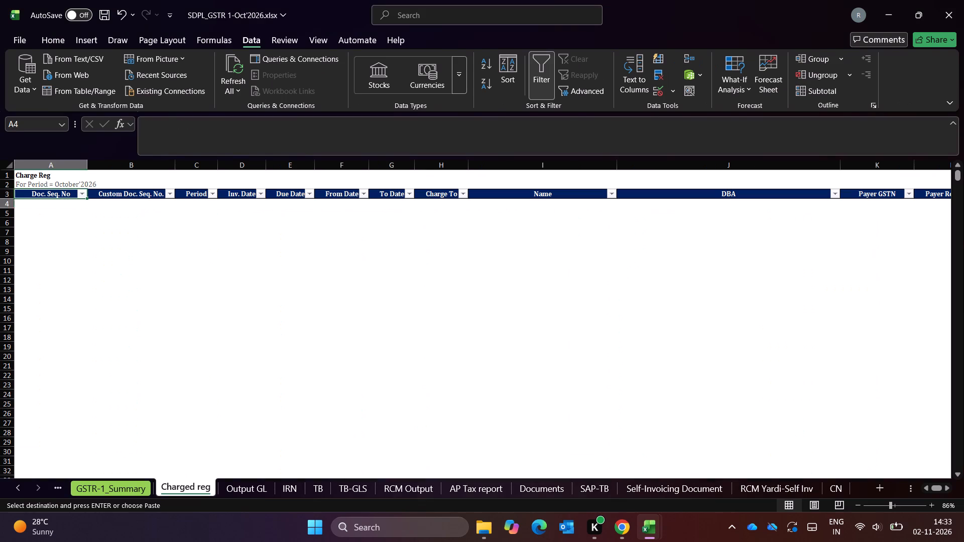
{"action": "key", "text": "ctrl+alt+v"}
{"action": "key", "text": "v"}
{"action": "key", "text": "Return"}
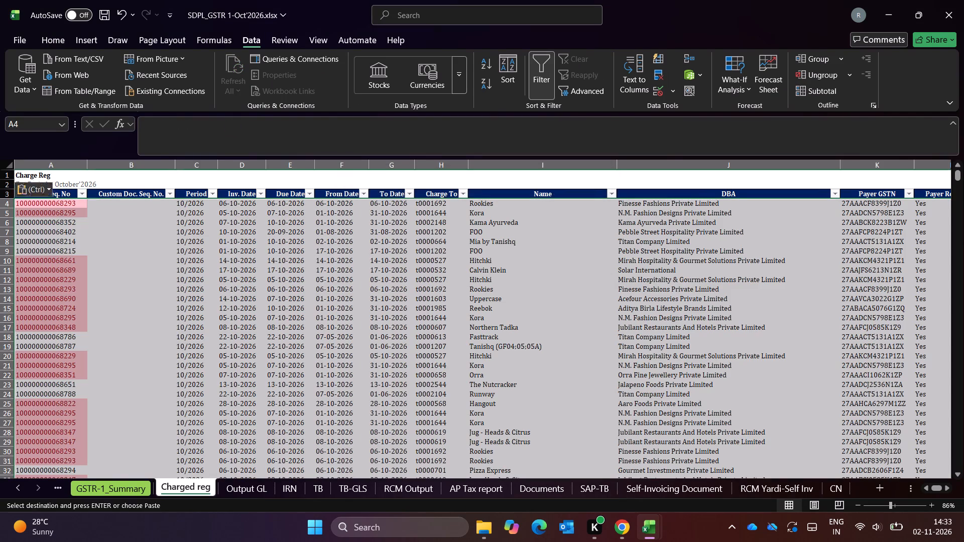
{"action": "key", "text": "Escape"}
{"action": "key", "text": "Up"}
{"action": "key", "text": "Up"}
{"action": "key", "text": "Right"}
{"action": "key", "text": "Down"}
{"action": "key", "text": "Left"}
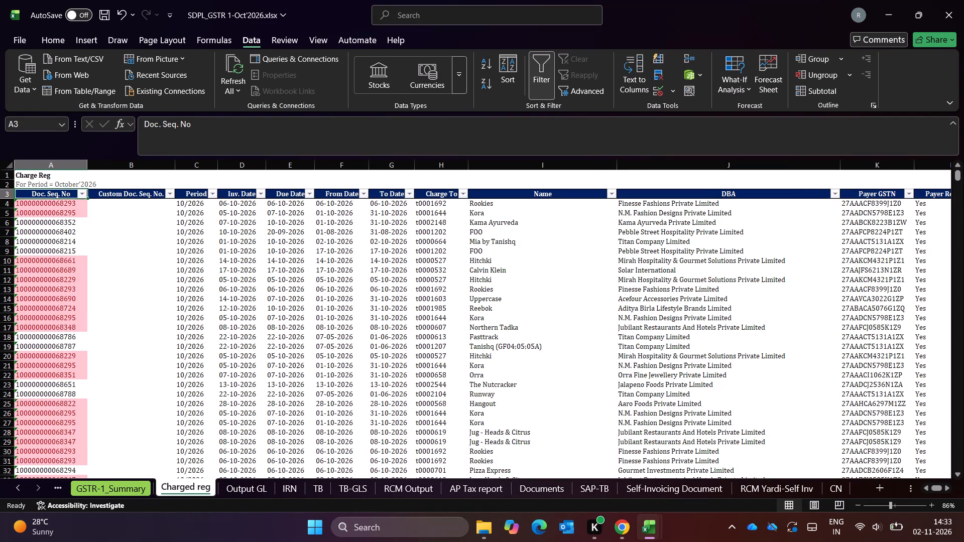
Convert the pasted Doc. Seq. No entries from text to numbers using Text to Columns with the General format.
{"action": "key", "text": "Down"}
{"action": "key", "text": "ctrl+shift+Down"}
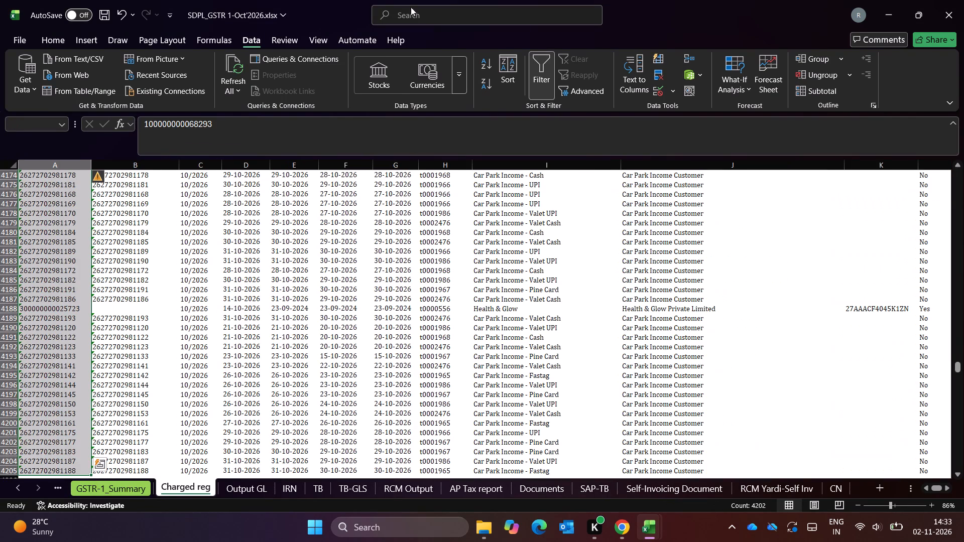
{"action": "left_click", "coordinate": [41, 38]}
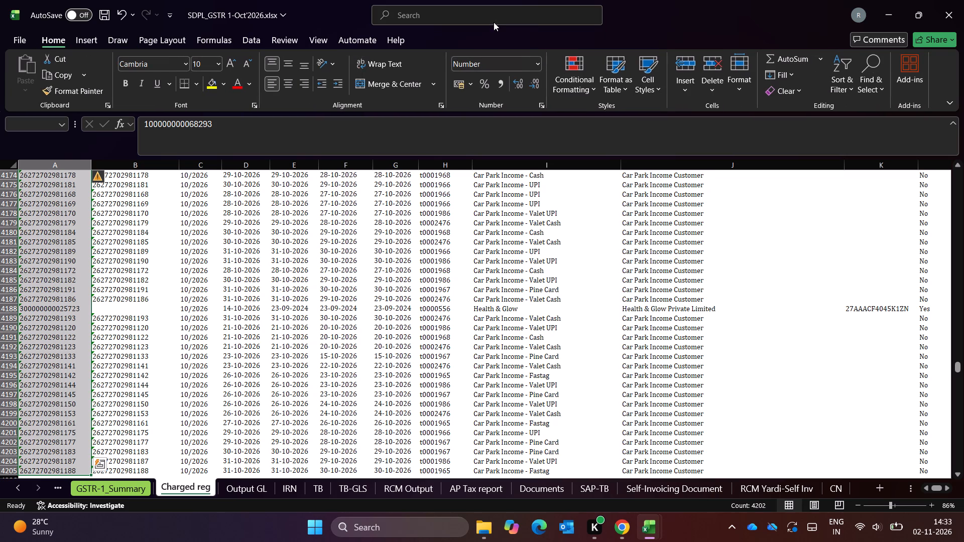
{"action": "left_click", "coordinate": [538, 65]}
{"action": "key", "text": "Escape"}
{"action": "key", "text": "alt+a"}
{"action": "key", "text": "alt+e"}
{"action": "key", "text": "Return"}
{"action": "key", "text": "Return"}
{"action": "key", "text": "Return"}
{"action": "key", "text": "Return"}
{"action": "key", "text": "Return"}
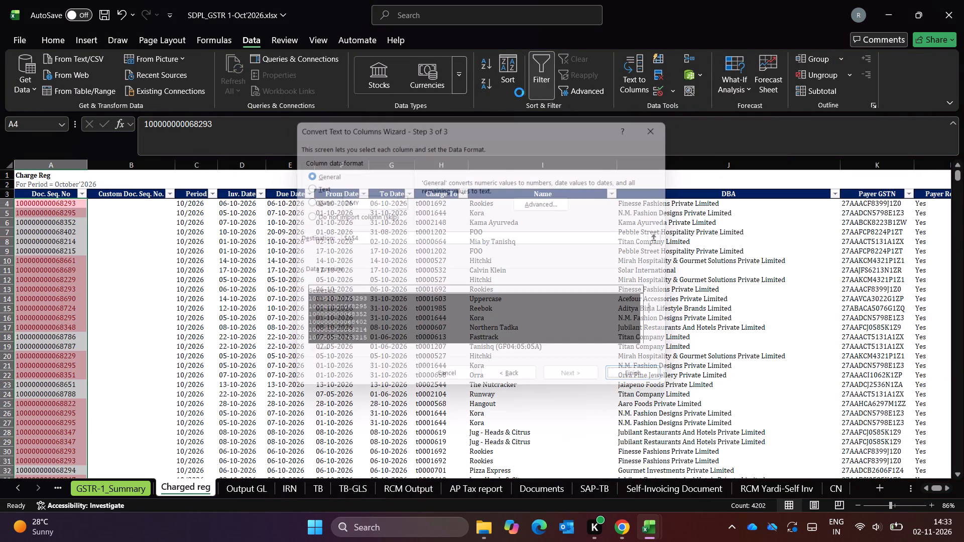
{"action": "key", "text": "Return"}
{"action": "key", "text": "Escape"}
{"action": "key", "text": "Escape"}
Compare the Doc. Seq. No start of the header row in the Charged reg sheet with the downloaded charge register.
{"action": "key", "text": "Right"}
{"action": "key", "text": "Right"}
{"action": "key", "text": "Up"}
{"action": "key", "text": "Up"}
{"action": "key", "text": "Up"}
{"action": "key", "text": "Up"}
{"action": "key", "text": "Left"}
{"action": "key", "text": "ctrl+Left"}
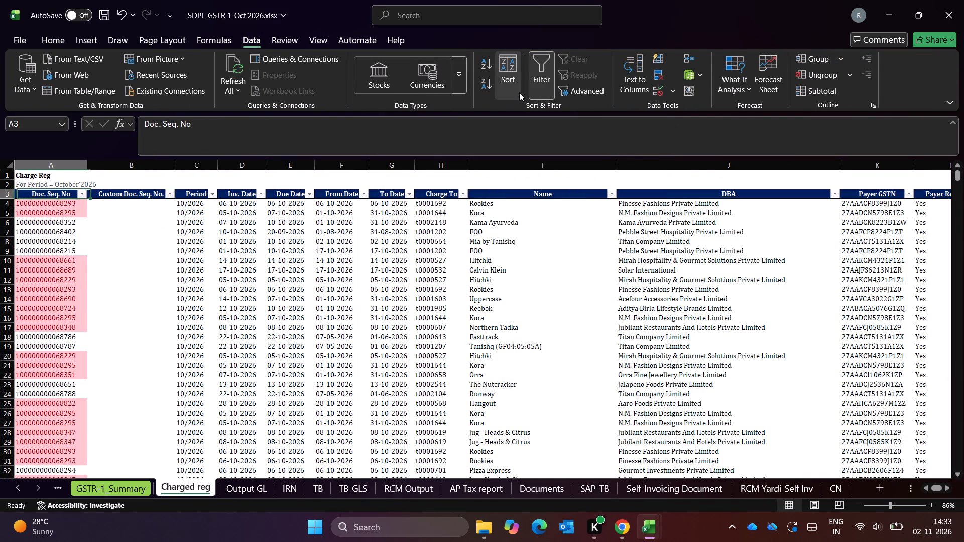
{"action": "key", "text": "ctrl+Left"}
{"action": "key", "text": "Right"}
{"action": "key", "text": "alt+Tab"}
{"action": "key", "text": "ctrl+Left"}
{"action": "key", "text": "ctrl+Left"}
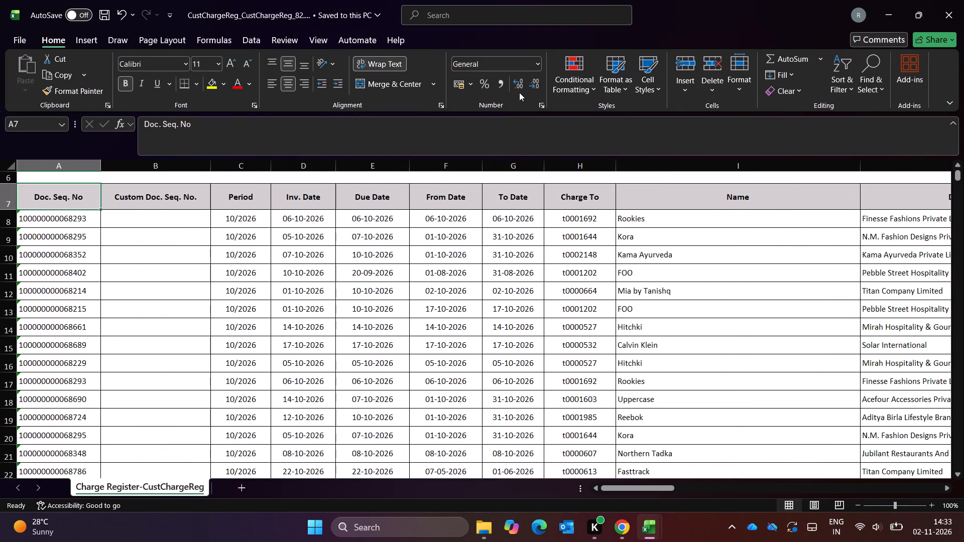
{"action": "key", "text": "alt+Tab"}
Examine the Charged reg column headers and pasted data from Custom Doc. Seq. No. across to Modified By, checking the Notes column.
{"action": "key", "text": "Right"}
{"action": "key", "text": "Right"}
{"action": "key", "text": "Right"}
{"action": "key", "text": "Right"}
{"action": "key", "text": "Right"}
{"action": "key", "text": "Right"}
{"action": "key", "text": "Right"}
{"action": "key", "text": "Right"}
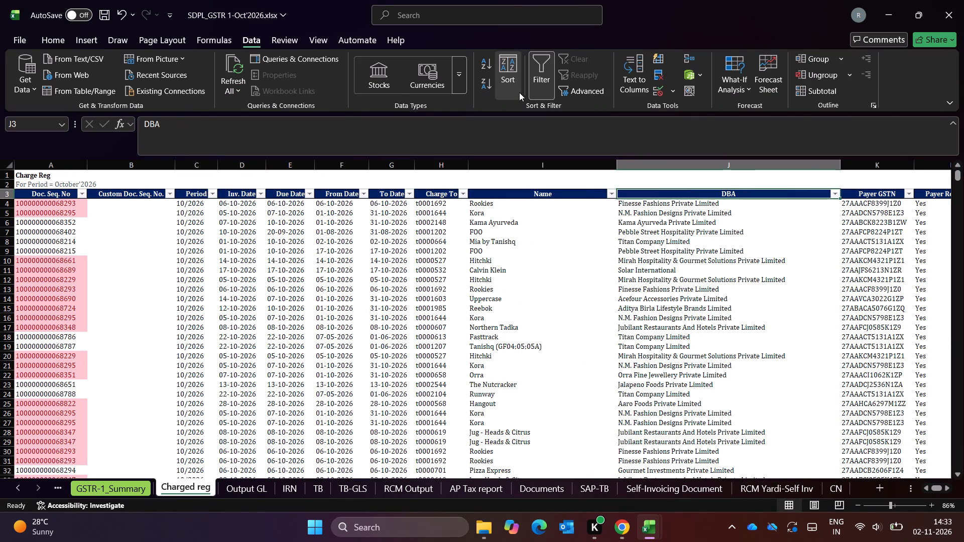
{"action": "key", "text": "Right"}
{"action": "key", "text": "Right"}
{"action": "key", "text": "Right"}
{"action": "key", "text": "Right"}
{"action": "key", "text": "Right"}
{"action": "key", "text": "Right"}
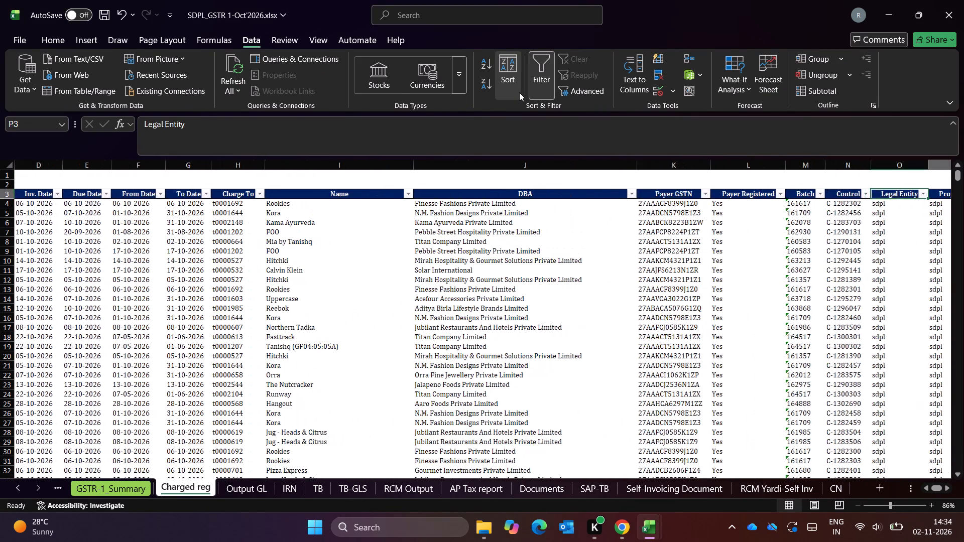
{"action": "key", "text": "Right"}
{"action": "key", "text": "Right"}
{"action": "key", "text": "Right"}
{"action": "key", "text": "Right"}
{"action": "key", "text": "Right"}
{"action": "key", "text": "Right"}
{"action": "key", "text": "Right"}
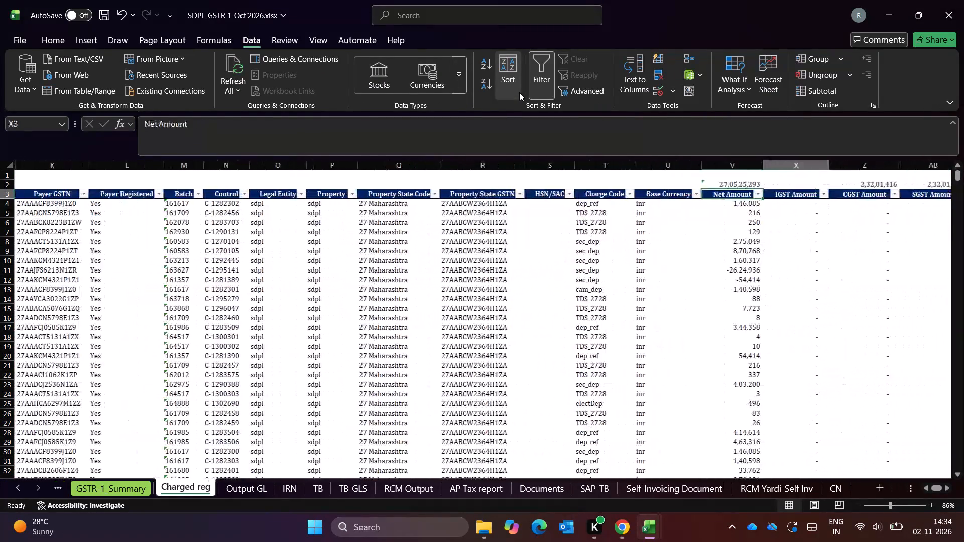
{"action": "key", "text": "Right"}
{"action": "key", "text": "Right"}
{"action": "key", "text": "Right"}
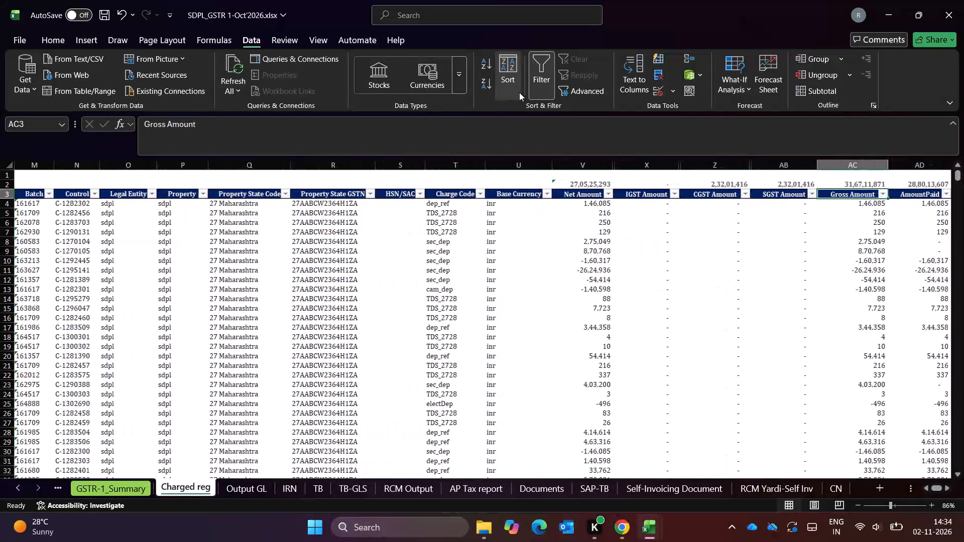
{"action": "key", "text": "Right"}
{"action": "key", "text": "Right"}
{"action": "key", "text": "Left"}
{"action": "key", "text": "Left"}
{"action": "key", "text": "Left"}
{"action": "key", "text": "Left"}
{"action": "key", "text": "Right"}
{"action": "key", "text": "Right"}
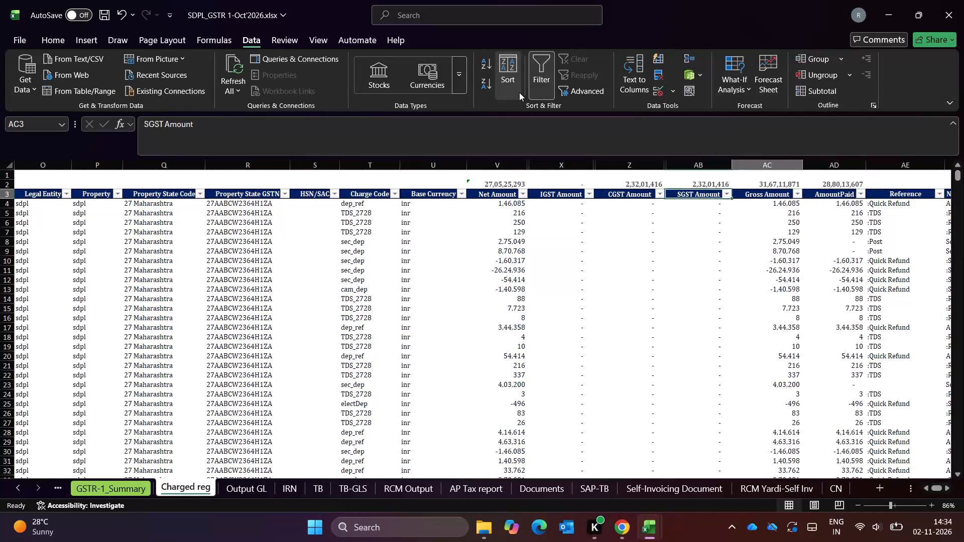
{"action": "key", "text": "Right"}
{"action": "key", "text": "Right"}
{"action": "key", "text": "Right"}
{"action": "key", "text": "Right"}
{"action": "key", "text": "Right"}
{"action": "key", "text": "Right"}
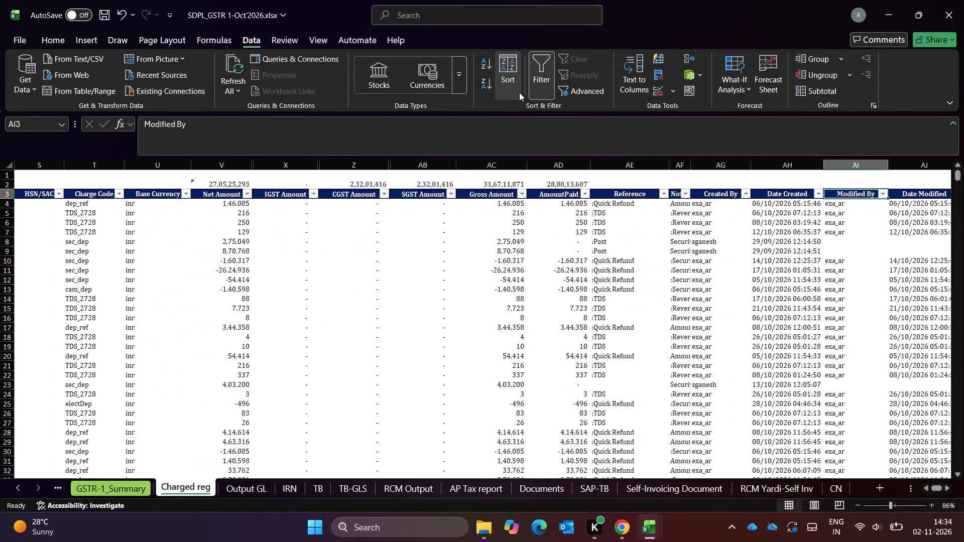
{"action": "key", "text": "Left"}
{"action": "key", "text": "Left"}
{"action": "key", "text": "Left"}
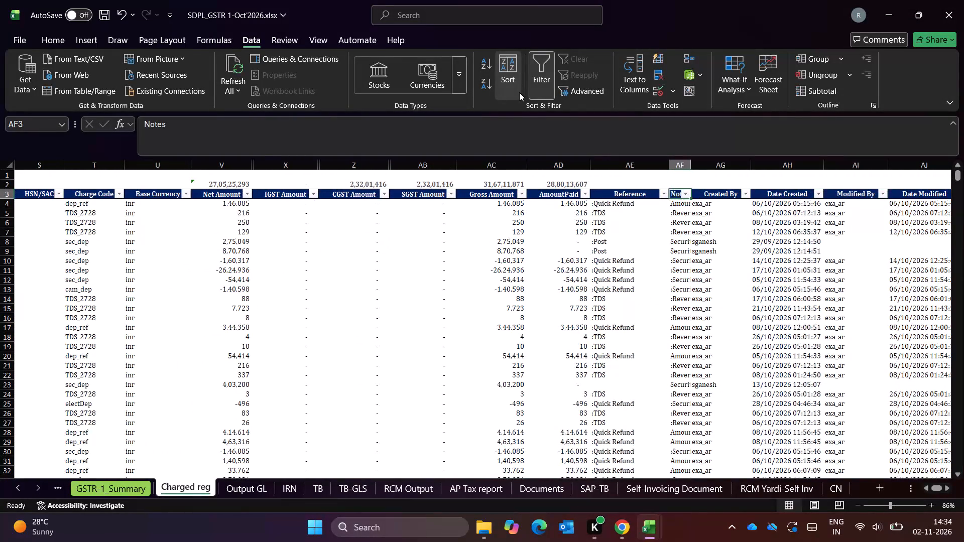
{"action": "key", "text": "Down"}
{"action": "key", "text": "Up"}
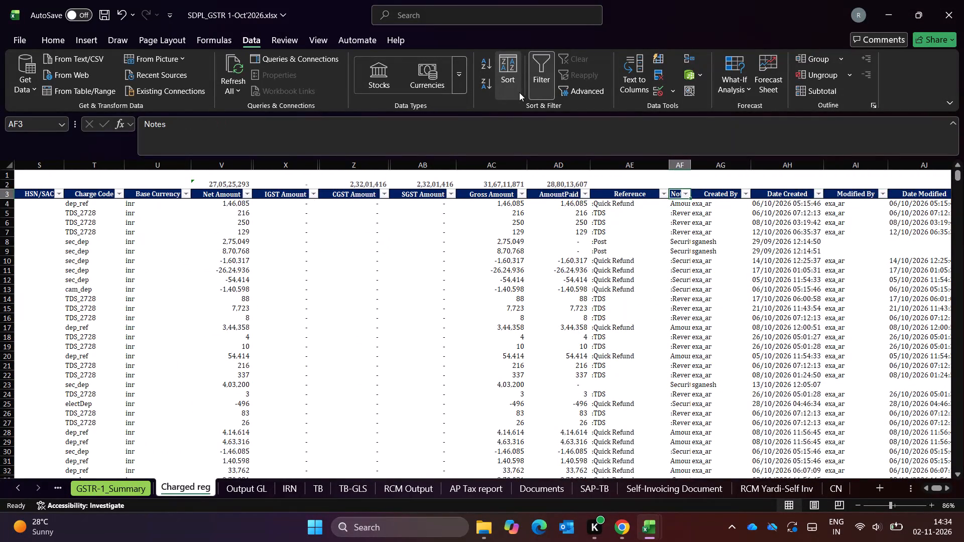
Review the downloaded register's headers across to Created By and compare its Notes and Created By columns with the Charged reg sheet.
{"action": "key", "text": "alt+Tab"}
{"action": "key", "text": "Right"}
{"action": "key", "text": "Right"}
{"action": "key", "text": "Right"}
{"action": "key", "text": "Right"}
{"action": "key", "text": "Right"}
{"action": "key", "text": "Right"}
{"action": "key", "text": "Right"}
{"action": "key", "text": "Right"}
{"action": "key", "text": "Right"}
{"action": "key", "text": "Right"}
{"action": "key", "text": "Right"}
{"action": "key", "text": "Right"}
{"action": "key", "text": "Right"}
{"action": "key", "text": "Right"}
{"action": "key", "text": "Right"}
{"action": "key", "text": "Right"}
{"action": "key", "text": "Right"}
{"action": "key", "text": "Right"}
{"action": "key", "text": "Right"}
{"action": "key", "text": "Right"}
{"action": "key", "text": "Right"}
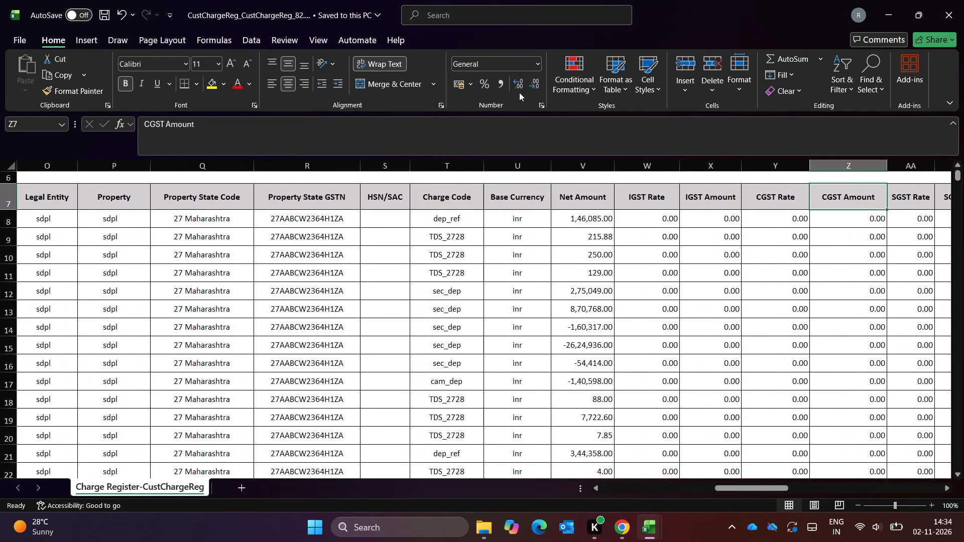
{"action": "key", "text": "Right"}
{"action": "key", "text": "Right"}
{"action": "key", "text": "Right"}
{"action": "key", "text": "Right"}
{"action": "key", "text": "Right"}
{"action": "key", "text": "Right"}
{"action": "key", "text": "Right"}
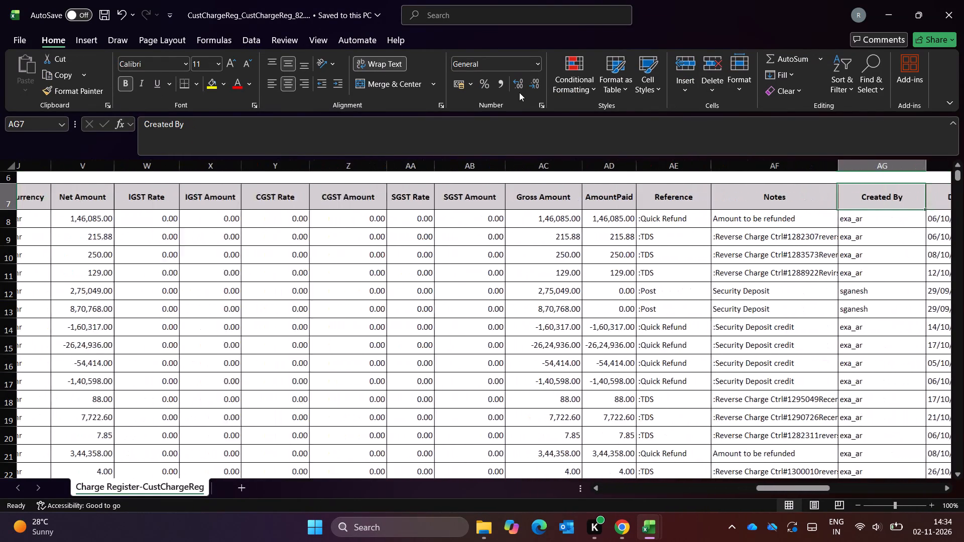
{"action": "key", "text": "Right"}
{"action": "key", "text": "Right"}
{"action": "key", "text": "Left"}
{"action": "key", "text": "Left"}
{"action": "key", "text": "alt+Tab"}
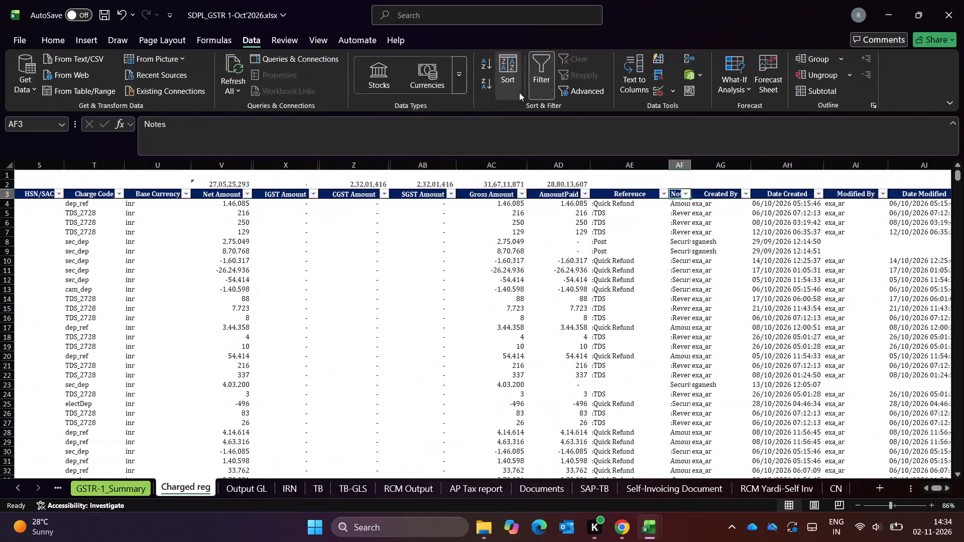
{"action": "key", "text": "Right"}
{"action": "key", "text": "Down"}
{"action": "key", "text": "Up"}
{"action": "key", "text": "alt+Tab"}
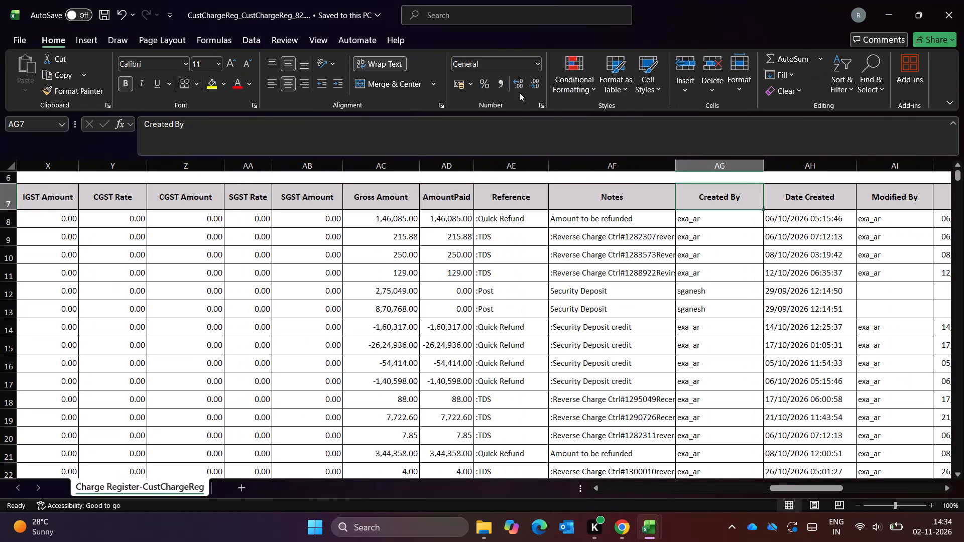
{"action": "key", "text": "alt+Tab"}
{"action": "key", "text": "Down"}
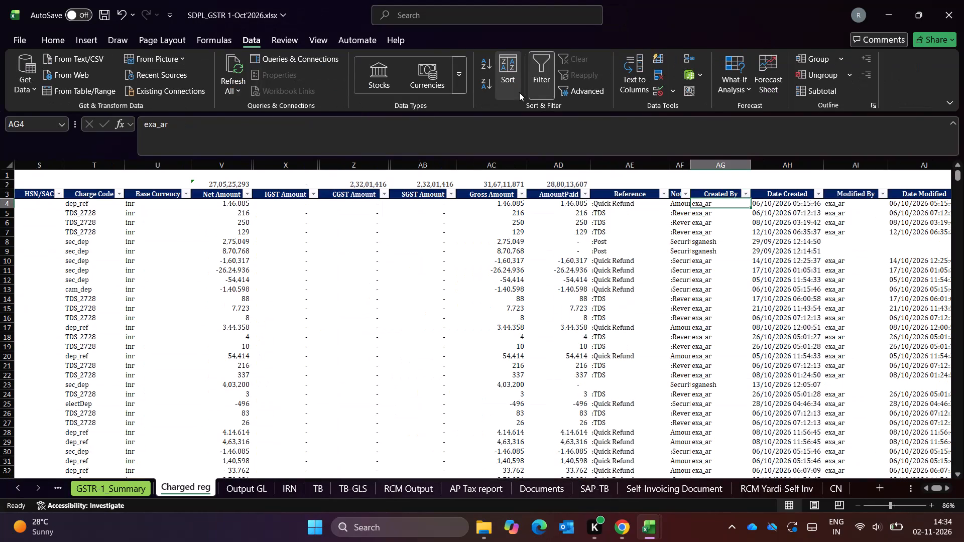
{"action": "key", "text": "Left"}
{"action": "key", "text": "Up"}
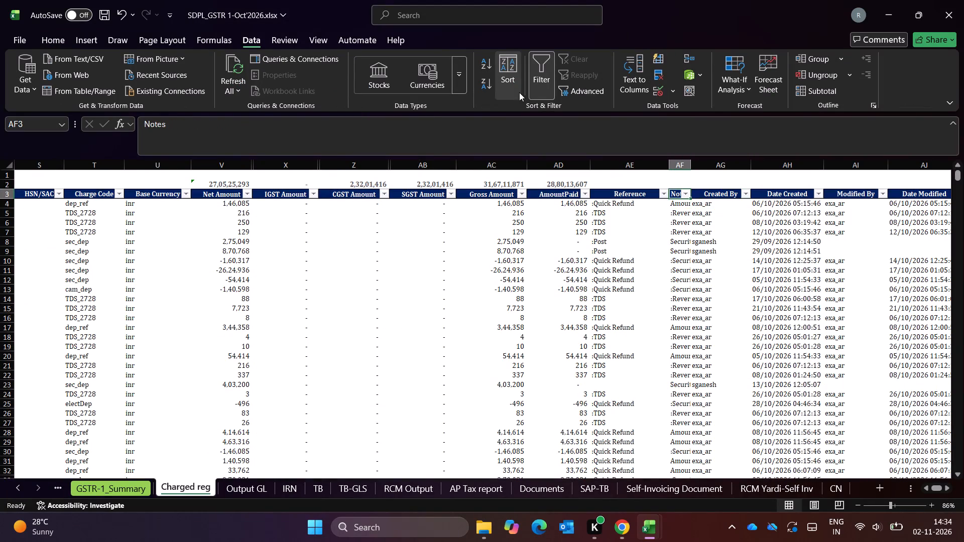
Compare the columns after Created By, including Post Month Date and Quantity, between the Charged reg sheet and the downloaded register.
{"action": "key", "text": "Right"}
{"action": "key", "text": "Right"}
{"action": "key", "text": "Right"}
{"action": "key", "text": "Right"}
{"action": "key", "text": "Right"}
{"action": "key", "text": "alt+Tab"}
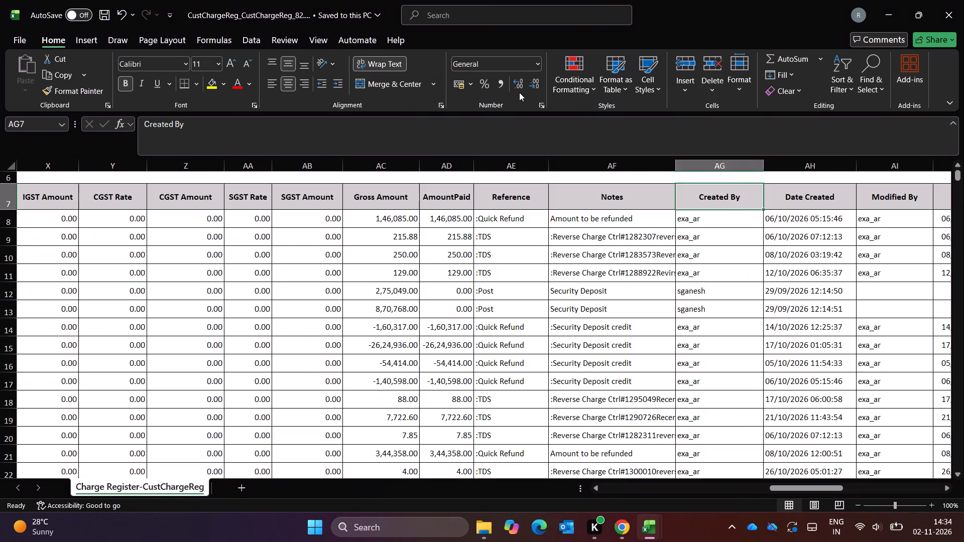
{"action": "key", "text": "Right"}
{"action": "key", "text": "Right"}
{"action": "key", "text": "Right"}
{"action": "key", "text": "alt+Tab"}
{"action": "key", "text": "Right"}
{"action": "key", "text": "Right"}
{"action": "key", "text": "Right"}
{"action": "key", "text": "alt+Tab"}
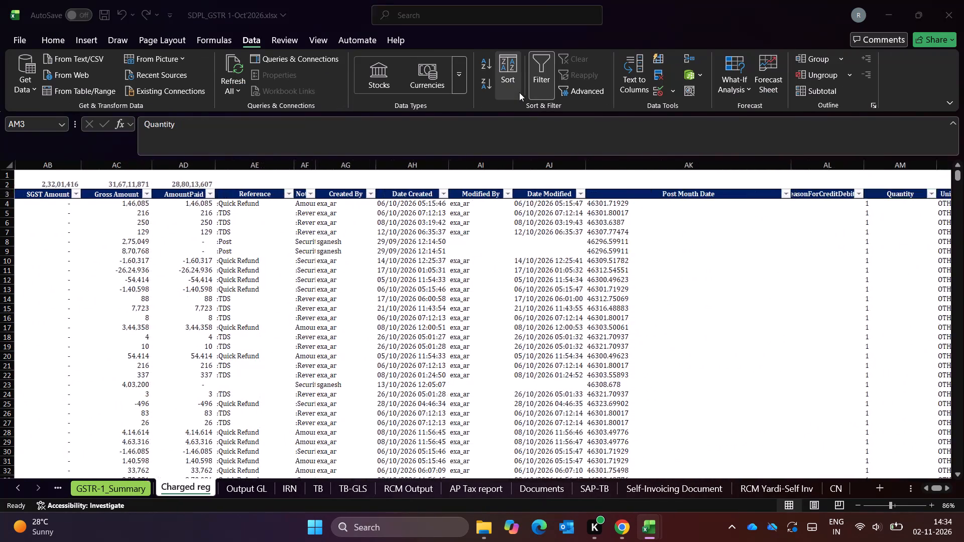
{"action": "key", "text": "Right"}
{"action": "key", "text": "Right"}
{"action": "key", "text": "Left"}
{"action": "key", "text": "Left"}
{"action": "key", "text": "Right"}
{"action": "key", "text": "alt+Tab"}
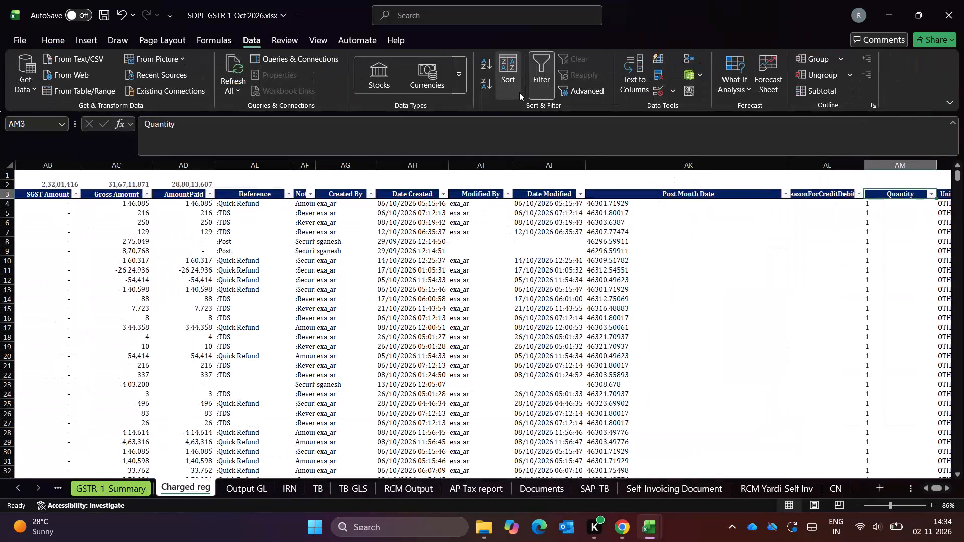
{"action": "key", "text": "Right"}
{"action": "key", "text": "Left"}
{"action": "key", "text": "Left"}
{"action": "key", "text": "Left"}
{"action": "key", "text": "alt+Tab"}
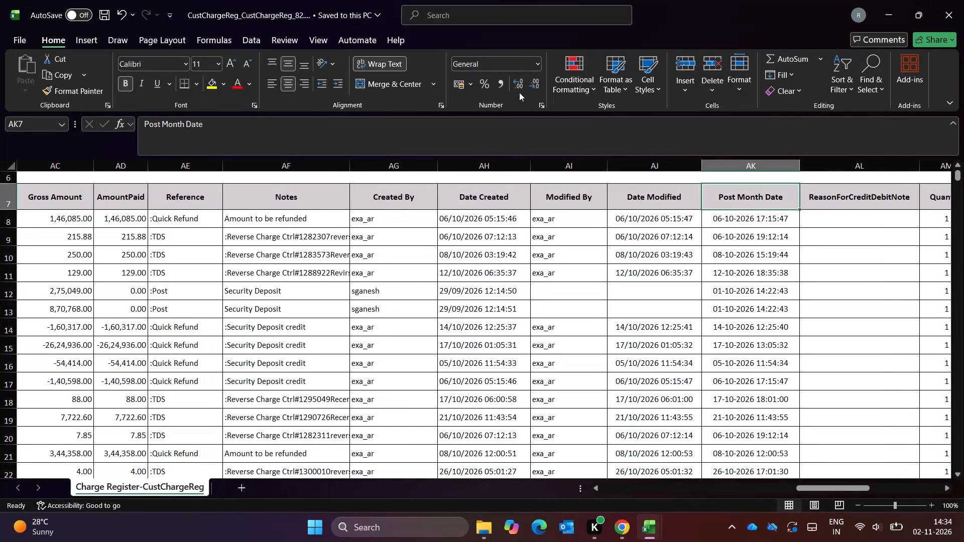
Check the remaining Charged reg columns through Customer TAN and Remark, switching briefly to the downloaded register for comparison.
{"action": "key", "text": "alt+Tab"}
{"action": "key", "text": "Right"}
{"action": "key", "text": "Right"}
{"action": "key", "text": "Right"}
{"action": "key", "text": "Right"}
{"action": "key", "text": "Right"}
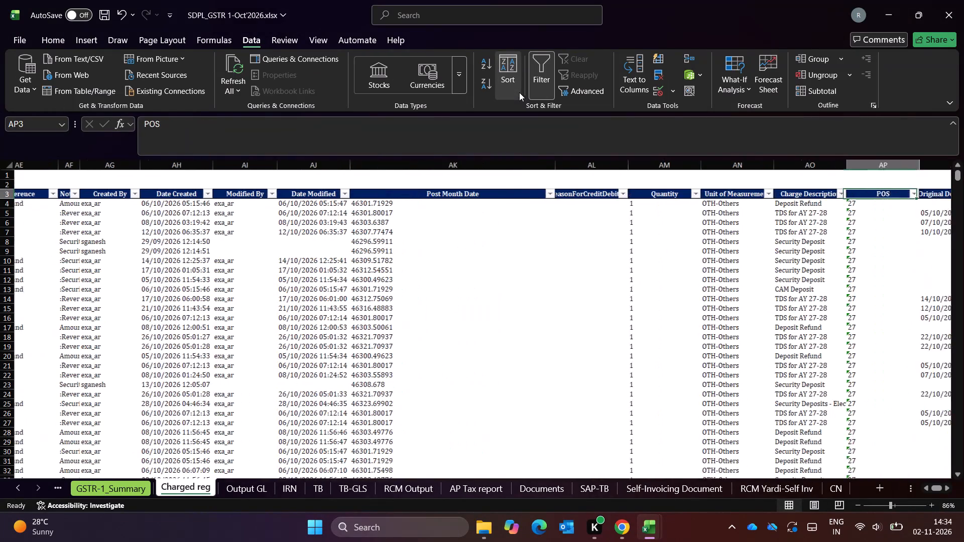
{"action": "key", "text": "alt+Tab"}
{"action": "key", "text": "Right"}
{"action": "key", "text": "Right"}
{"action": "key", "text": "Right"}
{"action": "key", "text": "alt+Tab"}
{"action": "key", "text": "Right"}
{"action": "key", "text": "Right"}
{"action": "key", "text": "Right"}
{"action": "key", "text": "Right"}
{"action": "key", "text": "Right"}
{"action": "key", "text": "Right"}
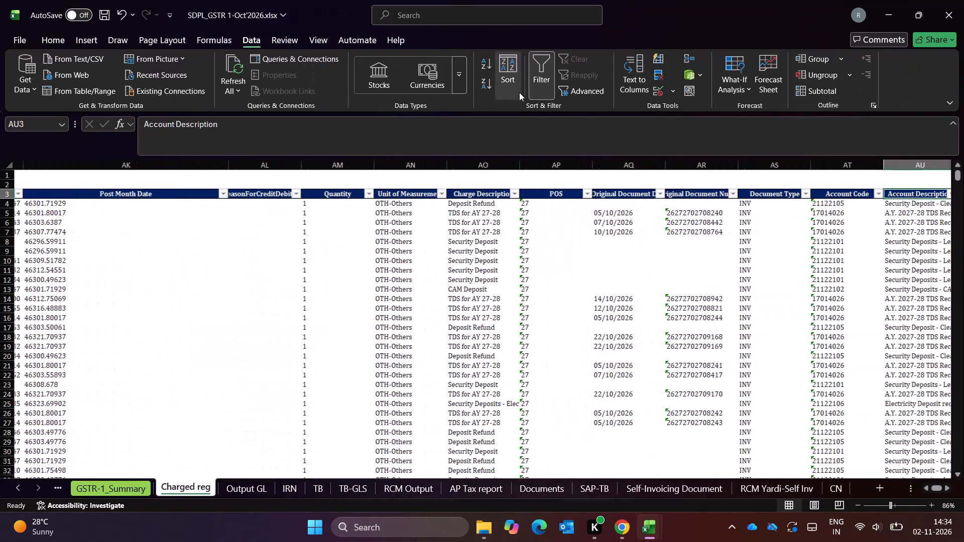
{"action": "key", "text": "Right"}
{"action": "key", "text": "Right"}
{"action": "key", "text": "Right"}
{"action": "key", "text": "Right"}
{"action": "key", "text": "Left"}
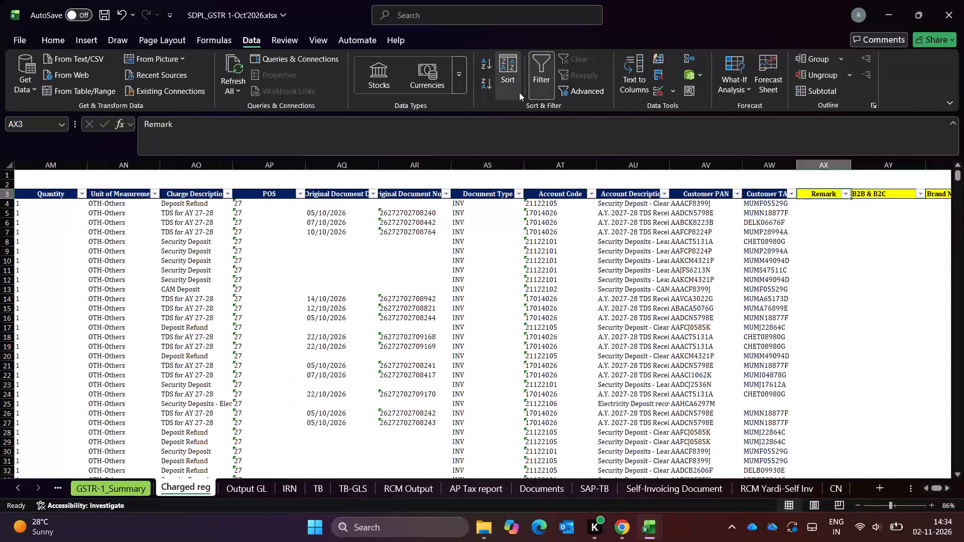
Compare the final columns up to Customer TAN between the Charged reg sheet and the downloaded register, then check the extra headers through Type of Income.
{"action": "key", "text": "Left"}
{"action": "key", "text": "alt+Tab"}
{"action": "key", "text": "Right"}
{"action": "key", "text": "Right"}
{"action": "key", "text": "Right"}
{"action": "key", "text": "Right"}
{"action": "key", "text": "Right"}
{"action": "key", "text": "Right"}
{"action": "key", "text": "Right"}
{"action": "key", "text": "Right"}
{"action": "key", "text": "Right"}
{"action": "key", "text": "Right"}
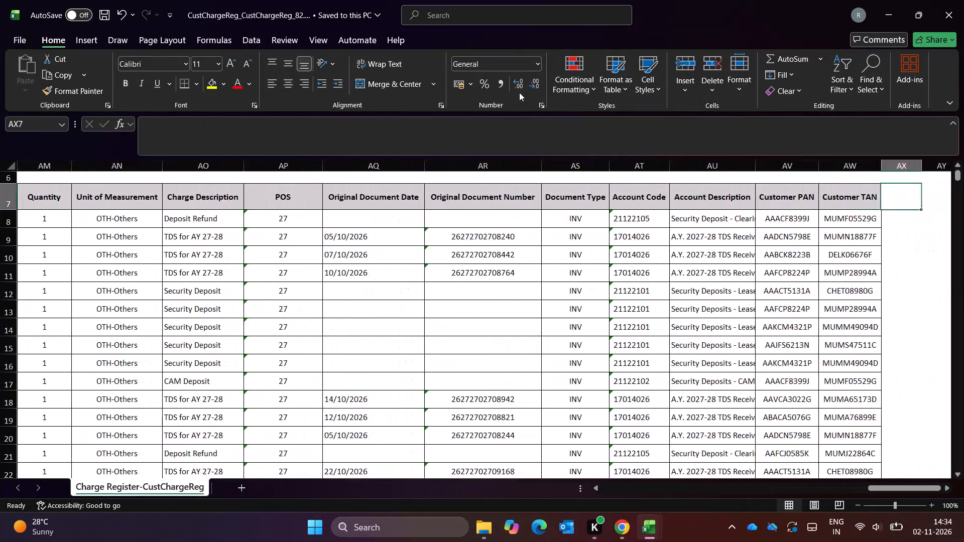
{"action": "key", "text": "Right"}
{"action": "key", "text": "Left"}
{"action": "key", "text": "Left"}
{"action": "key", "text": "alt+Tab"}
{"action": "key", "text": "Down"}
{"action": "key", "text": "alt+Tab"}
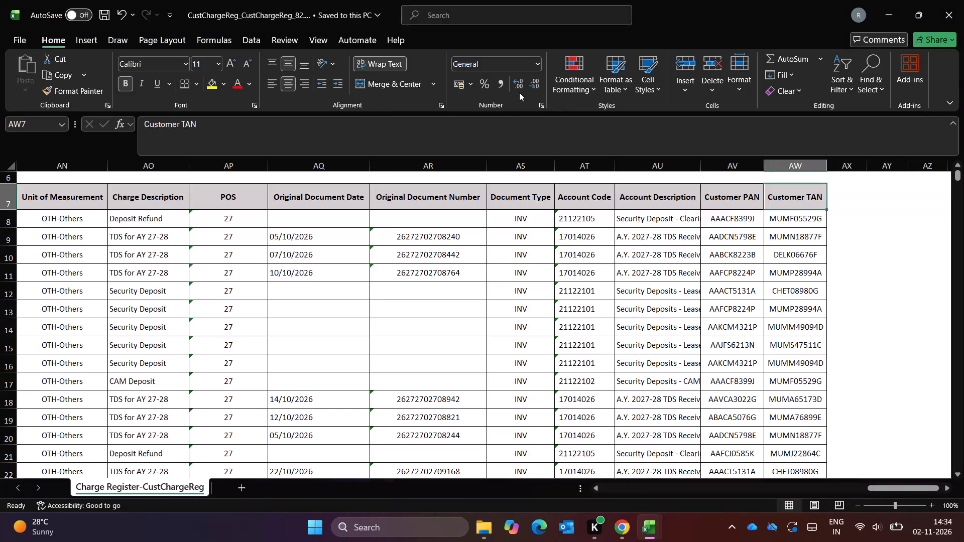
{"action": "key", "text": "alt+Tab"}
{"action": "key", "text": "Up"}
{"action": "key", "text": "Right"}
{"action": "key", "text": "Right"}
{"action": "key", "text": "Right"}
{"action": "key", "text": "Right"}
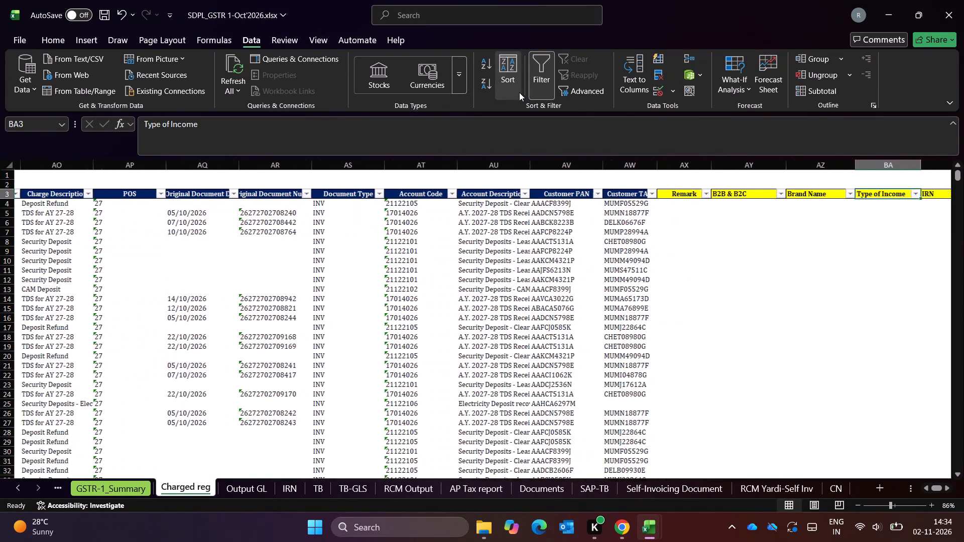
Check the last data row of the Charged reg sheet, starting from the Doc. Seq. No column, and return to its header rows.
{"action": "key", "text": "ctrl+Left"}
{"action": "key", "text": "ctrl+Left"}
{"action": "key", "text": "ctrl+Left"}
{"action": "key", "text": "Down"}
{"action": "key", "text": "Down"}
{"action": "key", "text": "ctrl+Down"}
{"action": "key", "text": "Down"}
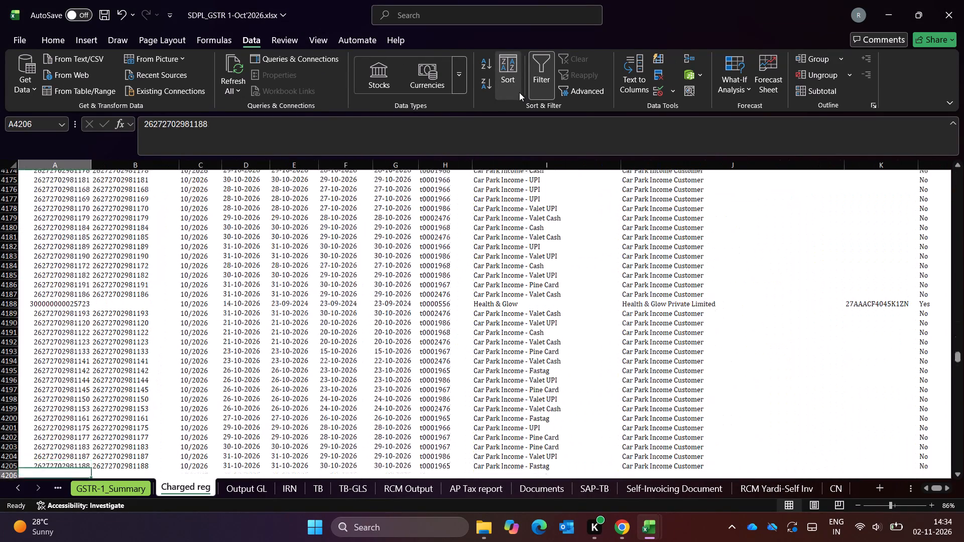
{"action": "key", "text": "Up"}
{"action": "key", "text": "ctrl+Up"}
{"action": "key", "text": "Up"}
{"action": "key", "text": "Right"}
{"action": "key", "text": "Right"}
{"action": "key", "text": "Right"}
{"action": "key", "text": "Down"}
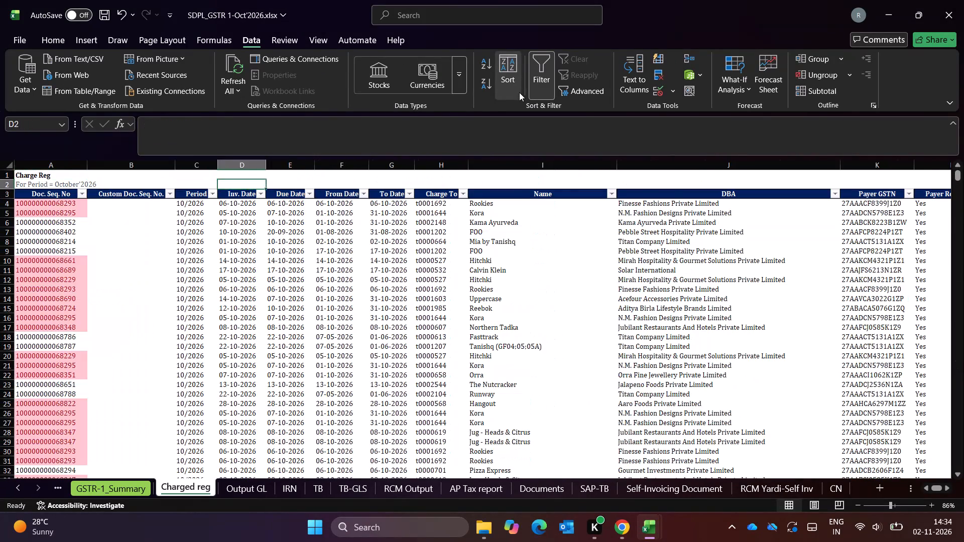
Review the row 2 subtotals above the Charged reg amount columns, from Net Amount to AmountPaid.
{"action": "key", "text": "ctrl+Right"}
{"action": "key", "text": "Right"}
{"action": "key", "text": "Right"}
{"action": "key", "text": "Right"}
{"action": "key", "text": "Right"}
{"action": "key", "text": "Right"}
{"action": "key", "text": "Left"}
{"action": "key", "text": "Left"}
Total the CGST Amount column of the downloaded register down to its last row and compare it with the Charged reg subtotal.
{"action": "key", "text": "alt+Tab"}
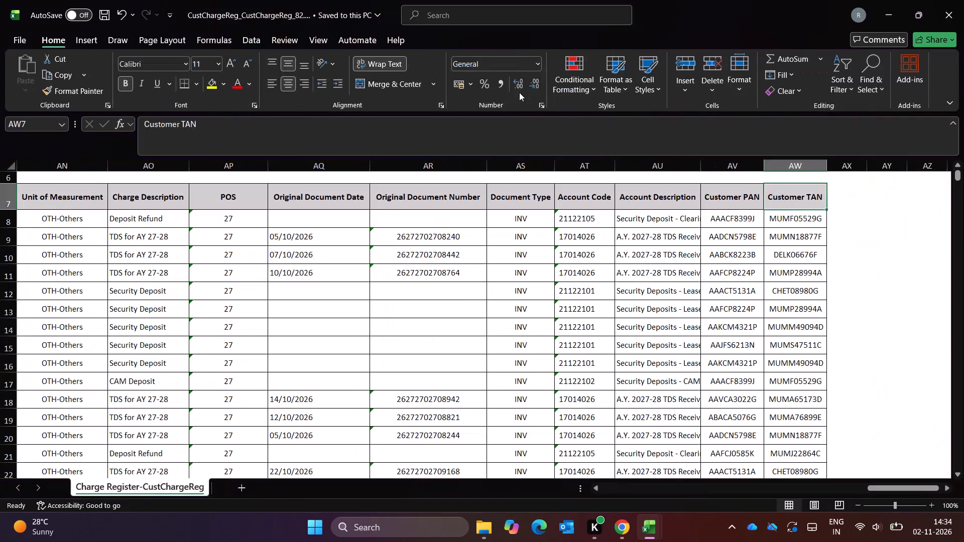
{"action": "key", "text": "Right"}
{"action": "key", "text": "Up"}
{"action": "key", "text": "ctrl+Left"}
{"action": "key", "text": "Left"}
{"action": "key", "text": "Left"}
{"action": "key", "text": "Left"}
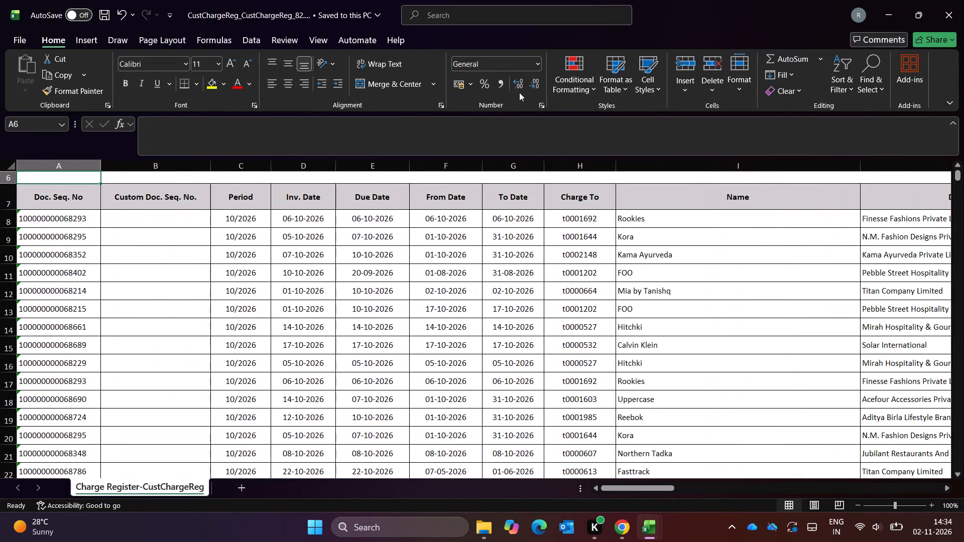
{"action": "key", "text": "ctrl+Right"}
{"action": "key", "text": "ctrl+Left"}
{"action": "key", "text": "Down"}
{"action": "key", "text": "Right"}
{"action": "key", "text": "Right"}
{"action": "key", "text": "Right"}
{"action": "key", "text": "Right"}
{"action": "key", "text": "Right"}
{"action": "key", "text": "Right"}
{"action": "key", "text": "Right"}
{"action": "key", "text": "Right"}
{"action": "key", "text": "Right"}
{"action": "key", "text": "Right"}
{"action": "key", "text": "Right"}
{"action": "key", "text": "Right"}
{"action": "key", "text": "Right"}
{"action": "key", "text": "Right"}
{"action": "key", "text": "Right"}
{"action": "key", "text": "Right"}
{"action": "key", "text": "Right"}
{"action": "key", "text": "Right"}
{"action": "key", "text": "Right"}
{"action": "key", "text": "Right"}
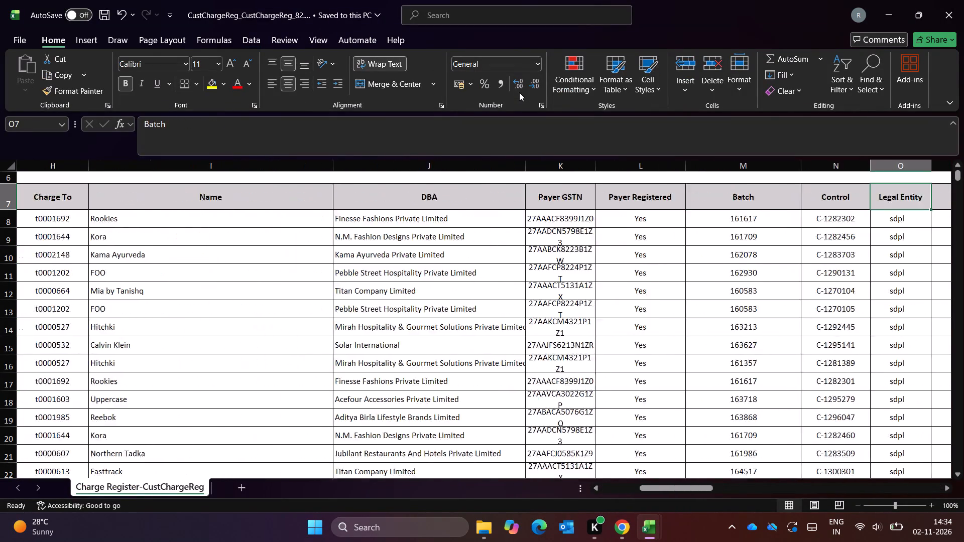
{"action": "key", "text": "Left"}
{"action": "key", "text": "Left"}
{"action": "key", "text": "Down"}
{"action": "key", "text": "Right"}
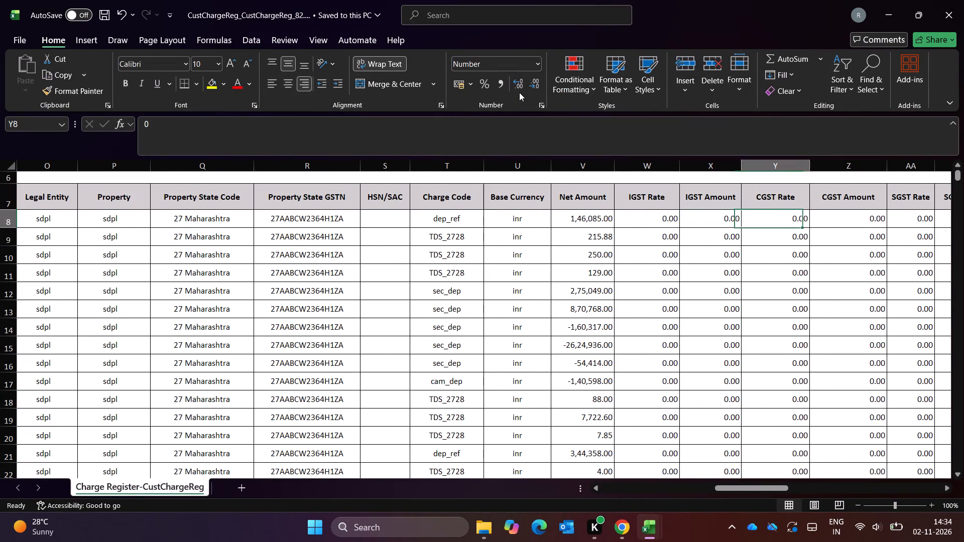
{"action": "key", "text": "Right"}
{"action": "key", "text": "ctrl+shift+Down"}
{"action": "key", "text": "shift+Down"}
{"action": "key", "text": "shift+Up"}
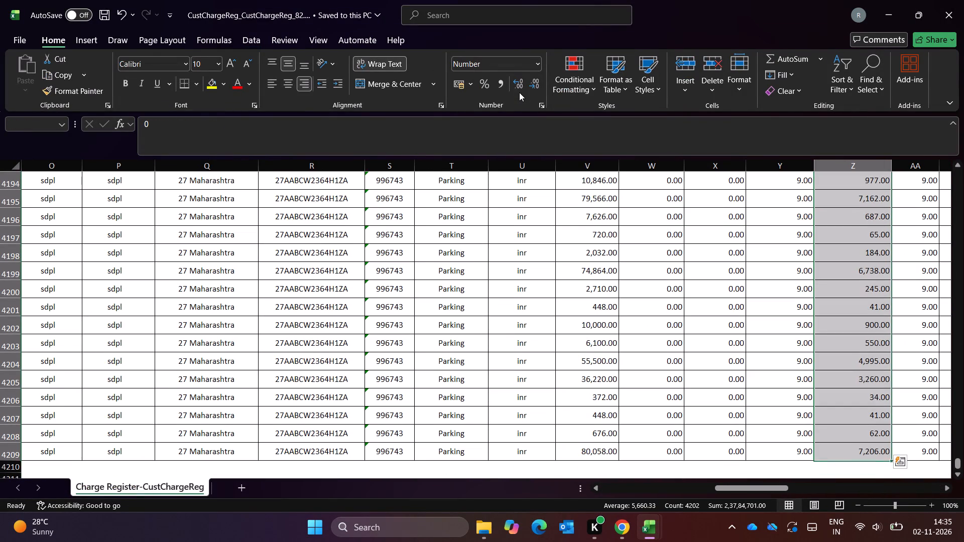
{"action": "key", "text": "alt+Tab"}
{"action": "key", "text": "alt+Tab"}
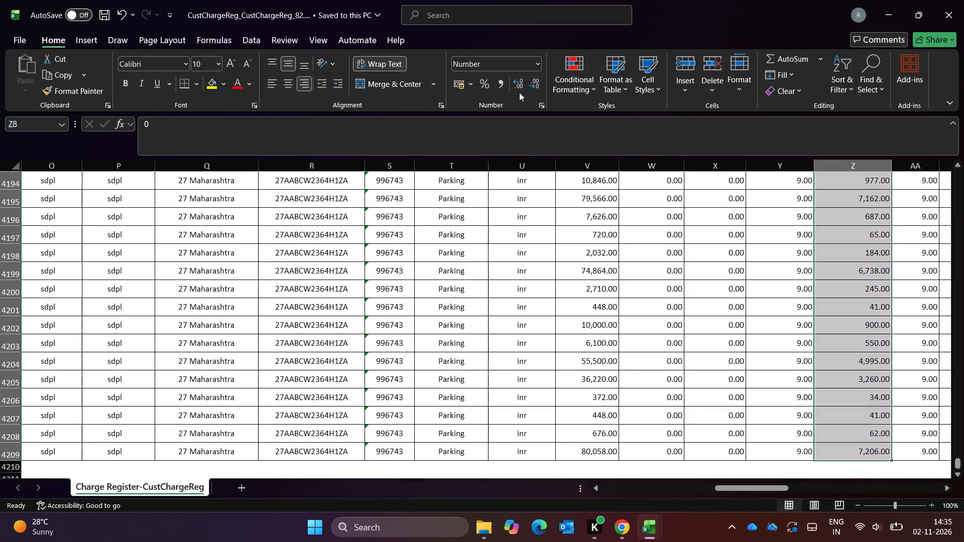
{"action": "key", "text": "alt+Tab"}
Replace the Net Amount subtotal in V2 of the Charged reg sheet with =SUBTOTAL(9,V4:V4205), covering every data row.
{"action": "key", "text": "Up"}
{"action": "key", "text": "Up"}
{"action": "key", "text": "Down"}
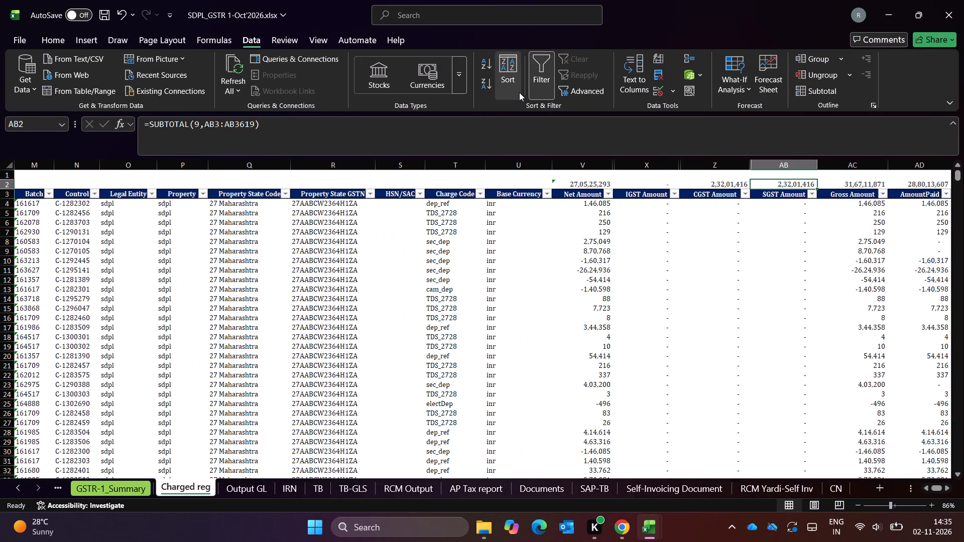
{"action": "key", "text": "Left"}
{"action": "key", "text": "Left"}
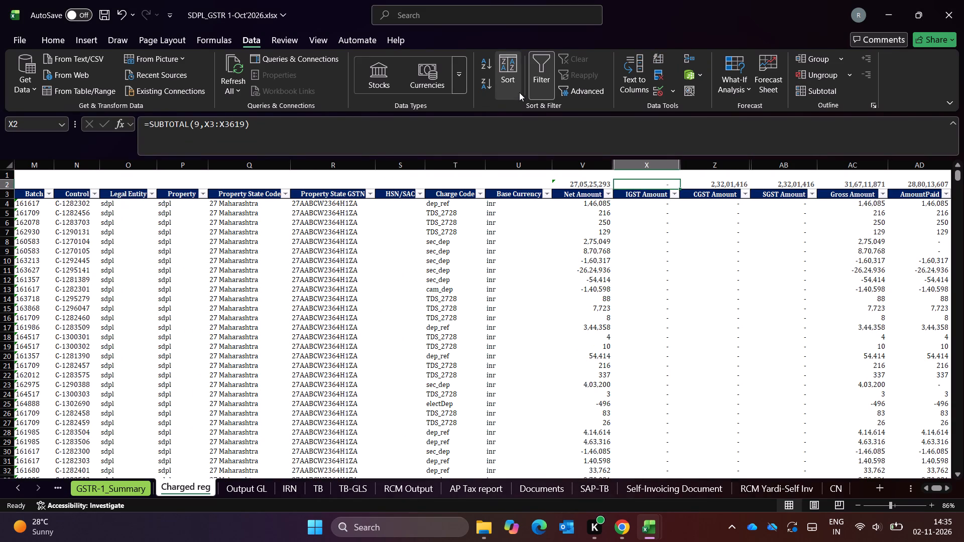
{"action": "key", "text": "Left"}
{"action": "type", "text": "=subtot"}
{"action": "key", "text": "Tab"}
{"action": "type", "text": "9,"}
{"action": "key", "text": "Right"}
{"action": "key", "text": "Right"}
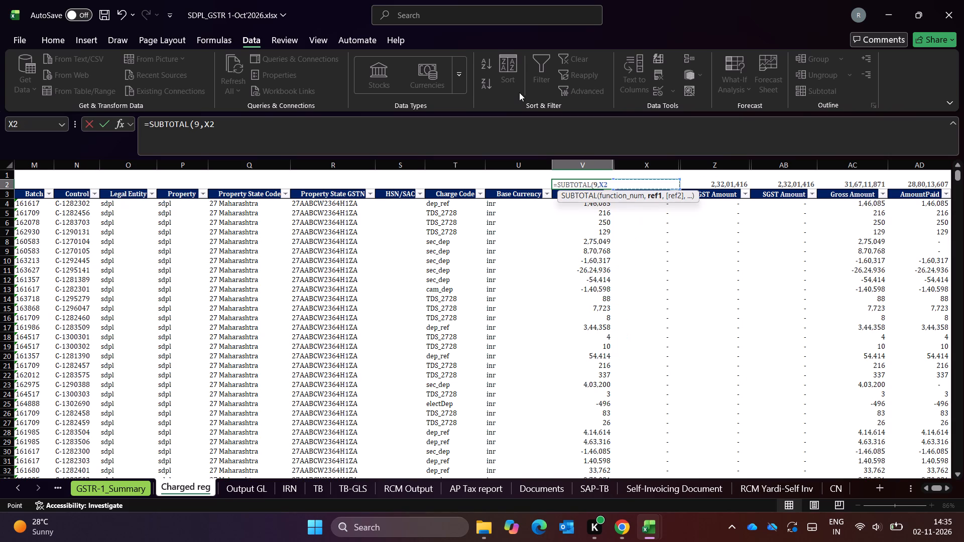
{"action": "key", "text": "Right"}
{"action": "key", "text": "Down"}
{"action": "key", "text": "Left"}
{"action": "key", "text": "Left"}
{"action": "key", "text": "Down"}
{"action": "key", "text": "Left"}
{"action": "key", "text": "ctrl+shift+Down"}
{"action": "key", "text": "shift+Down"}
{"action": "key", "text": "shift+Up"}
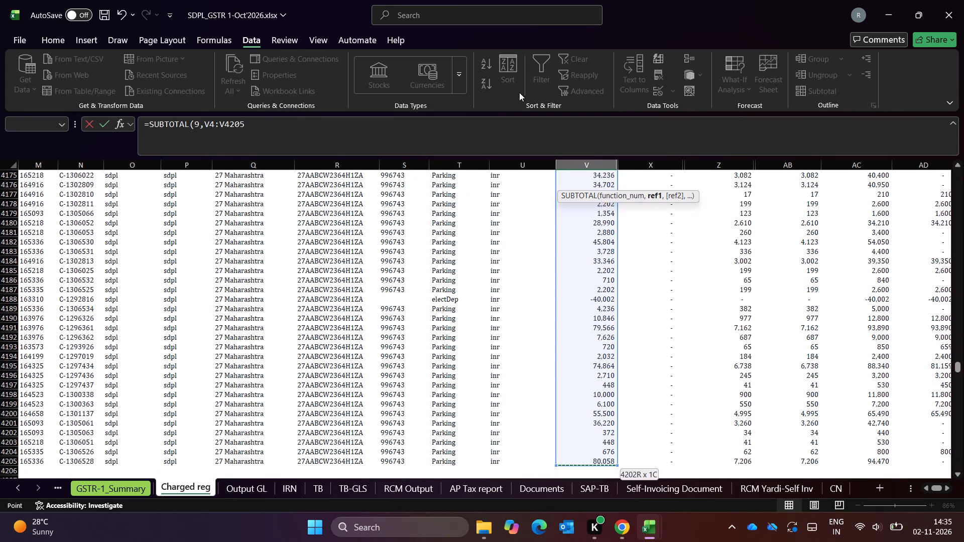
{"action": "key", "text": "Return"}
Fill the V2 subtotal formula right across row 2 through the AmountPaid column, AD2.
{"action": "key", "text": "Up"}
{"action": "key", "text": "Up"}
{"action": "key", "text": "Down"}
{"action": "key", "text": "shift+Right"}
{"action": "key", "text": "shift+Right"}
{"action": "key", "text": "shift+Right"}
{"action": "key", "text": "shift+Right"}
{"action": "key", "text": "shift+Right"}
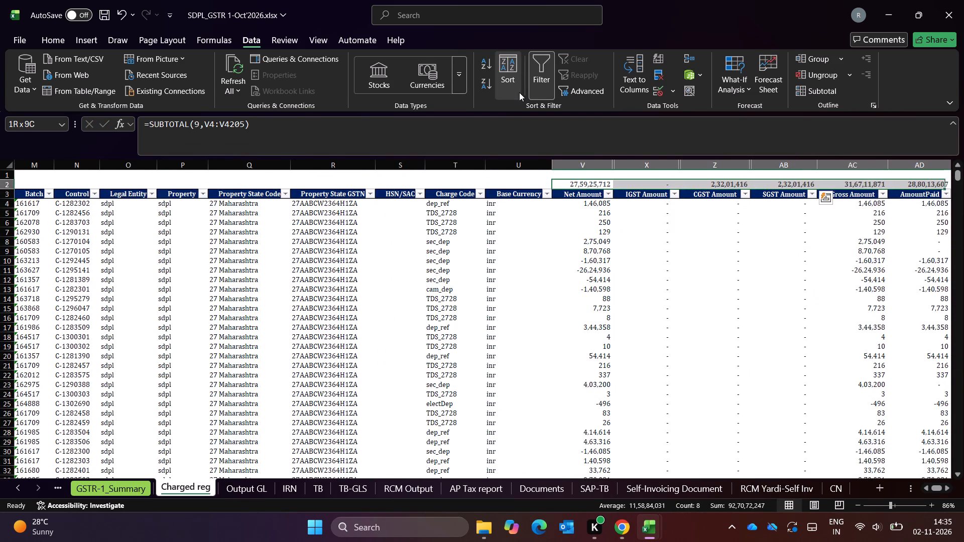
{"action": "key", "text": "ctrl+r"}
{"action": "key", "text": "Right"}
Review the updated CGST, SGST, Gross Amount and AmountPaid subtotals and the Charged reg headers past ReasonForCreditDebitNote, then return to the first column.
{"action": "key", "text": "alt+Tab"}
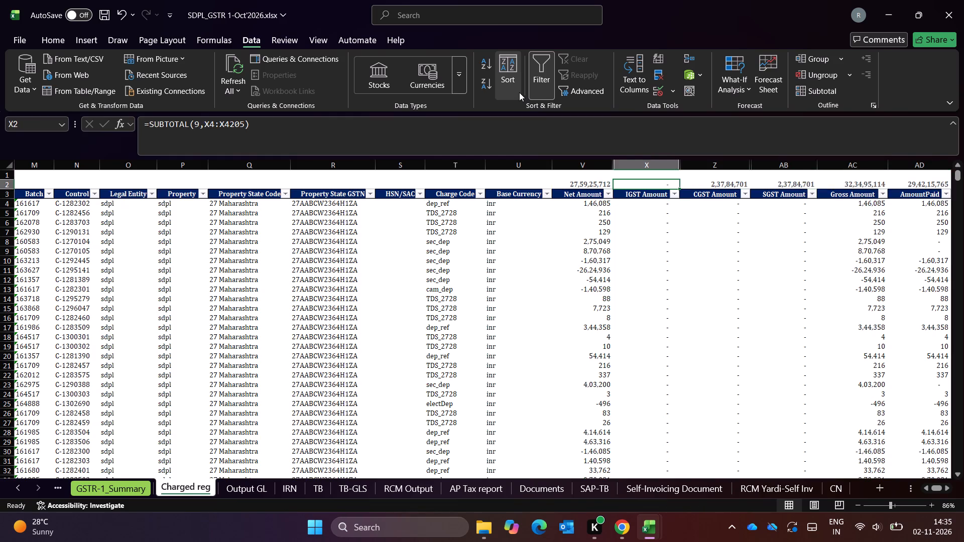
{"action": "key", "text": "alt+Tab"}
{"action": "key", "text": "Up"}
{"action": "key", "text": "Right"}
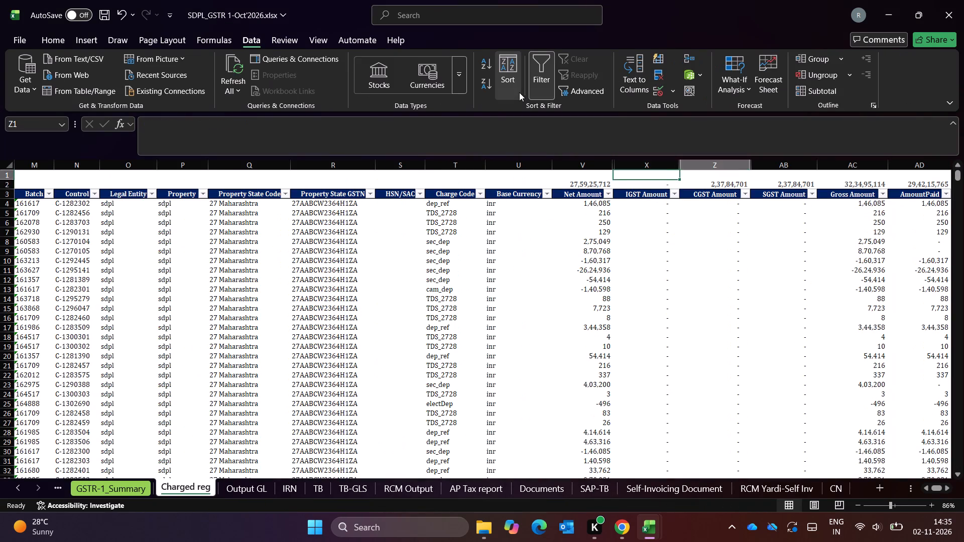
{"action": "key", "text": "Down"}
{"action": "key", "text": "Right"}
{"action": "key", "text": "Right"}
{"action": "key", "text": "Right"}
{"action": "key", "text": "Down"}
{"action": "key", "text": "Right"}
{"action": "key", "text": "Right"}
{"action": "key", "text": "Right"}
{"action": "key", "text": "Right"}
{"action": "key", "text": "Right"}
{"action": "key", "text": "Right"}
{"action": "key", "text": "Right"}
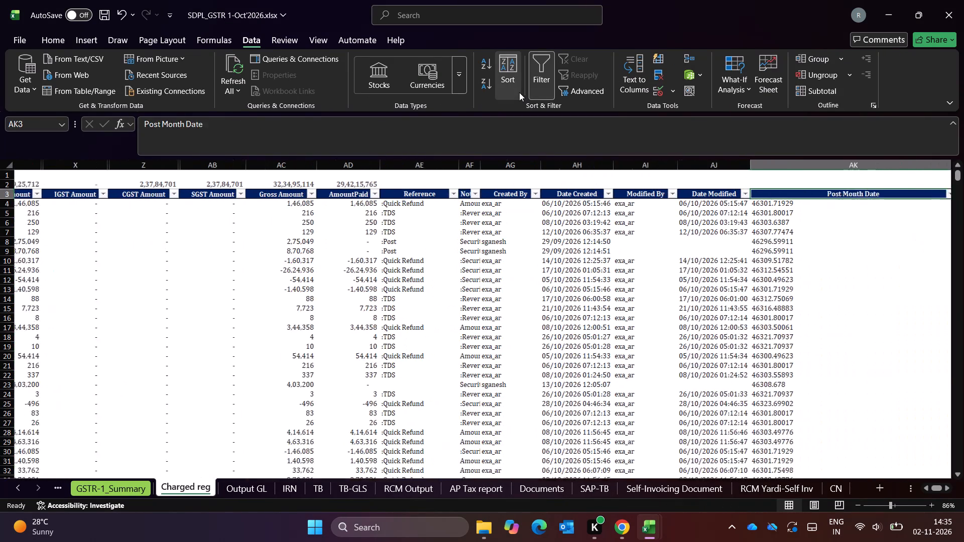
{"action": "key", "text": "Right"}
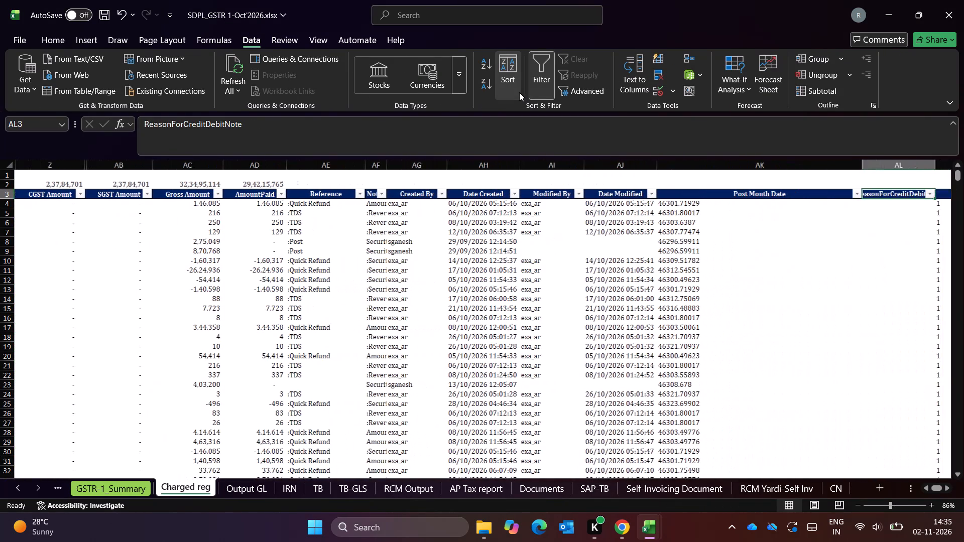
{"action": "key", "text": "Right"}
{"action": "key", "text": "Right"}
{"action": "key", "text": "ctrl+Left"}
{"action": "key", "text": "ctrl+Left"}
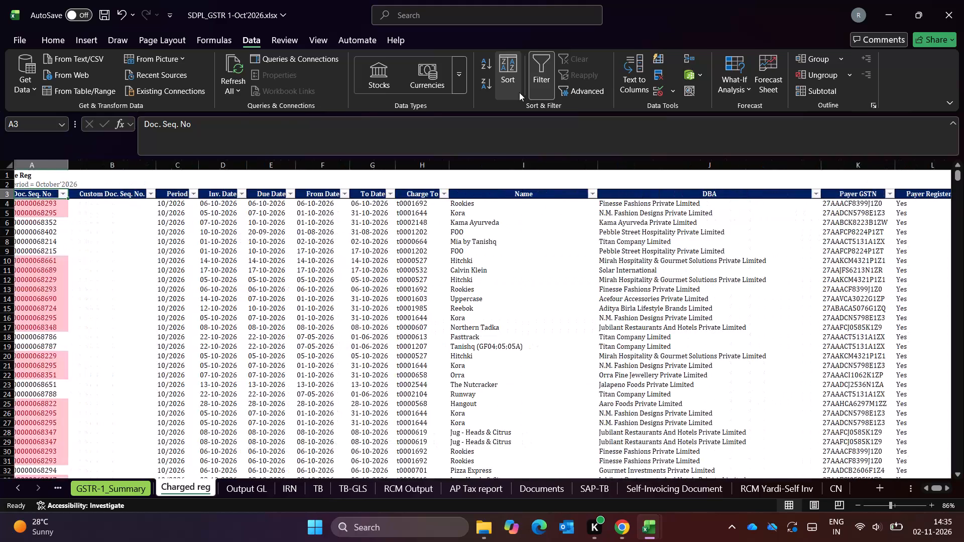
Switch to the Output GL sheet and go to cell A1 at the start of its General Ledger report.
{"action": "key", "text": "ctrl+Page_Down"}
{"action": "key", "text": "ctrl+Left"}
{"action": "key", "text": "ctrl+Left"}
{"action": "key", "text": "ctrl+Left"}
{"action": "key", "text": "ctrl+Left"}
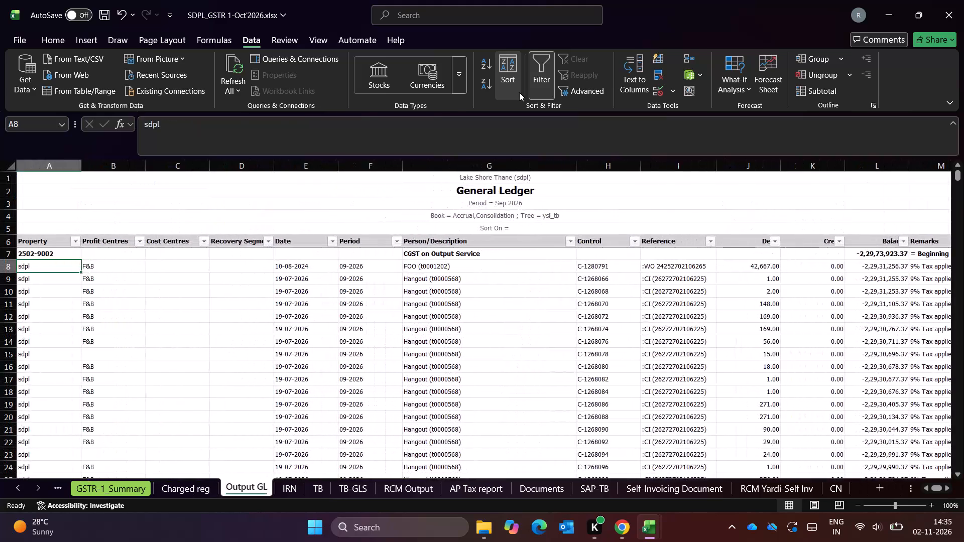
{"action": "key", "text": "ctrl+Left"}
{"action": "key", "text": "ctrl+Left"}
{"action": "key", "text": "ctrl+Up"}
{"action": "key", "text": "Up"}
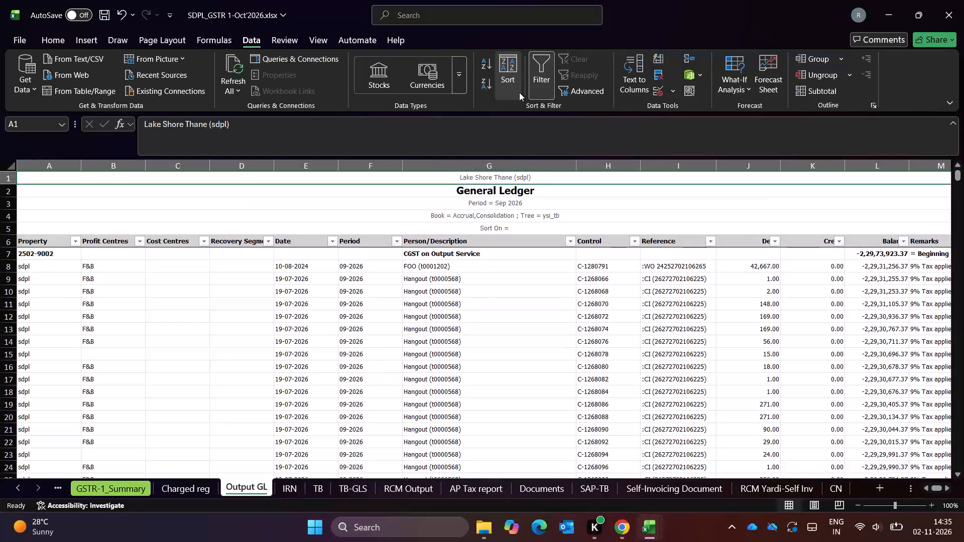
{"action": "key", "text": "Down"}
{"action": "key", "text": "Up"}
Switch to Chrome and open the downloaded GeneralLedger02_11_2026 file from the recent download history.
{"action": "key", "text": "alt+Tab"}
{"action": "key", "text": "Right"}
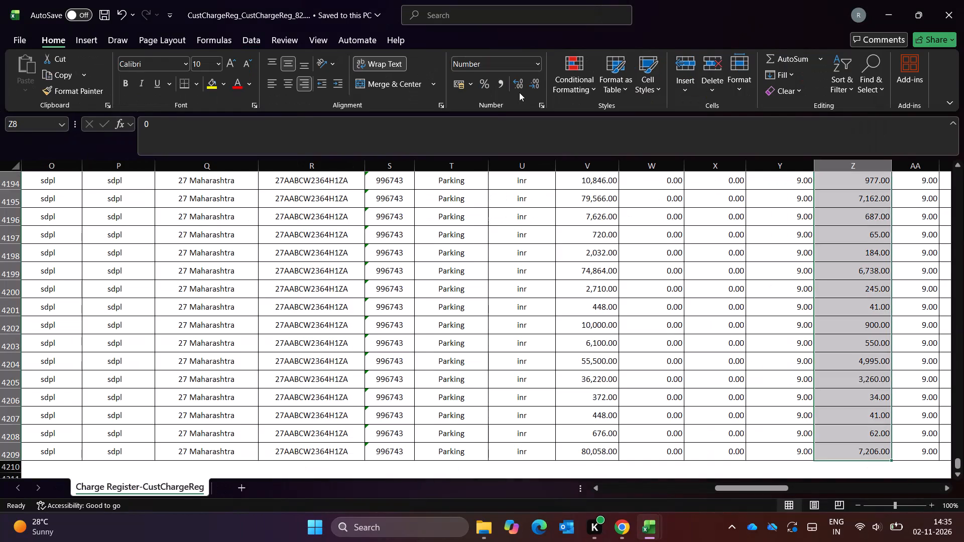
{"action": "key", "text": "alt+Tab"}
{"action": "key", "text": "alt+Tab"}
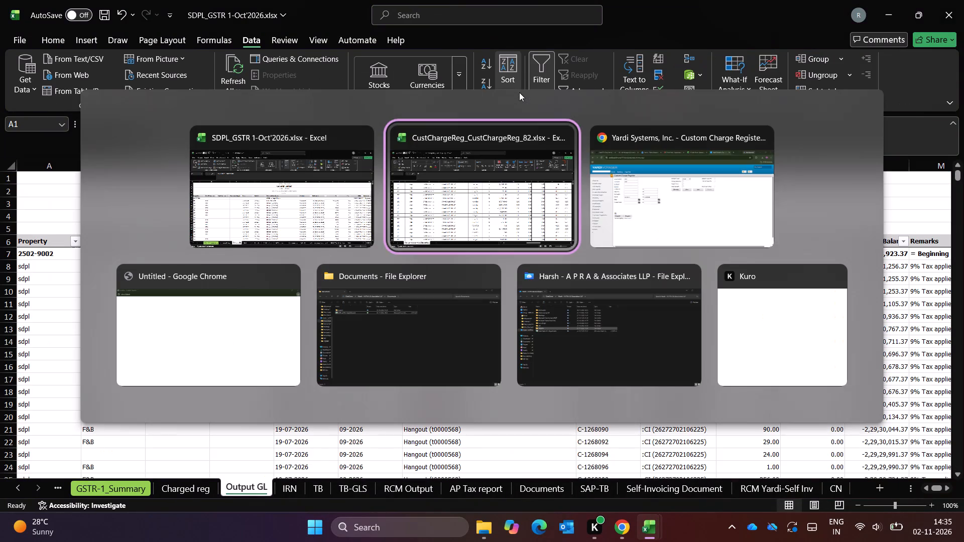
{"action": "key", "text": "alt+Tab"}
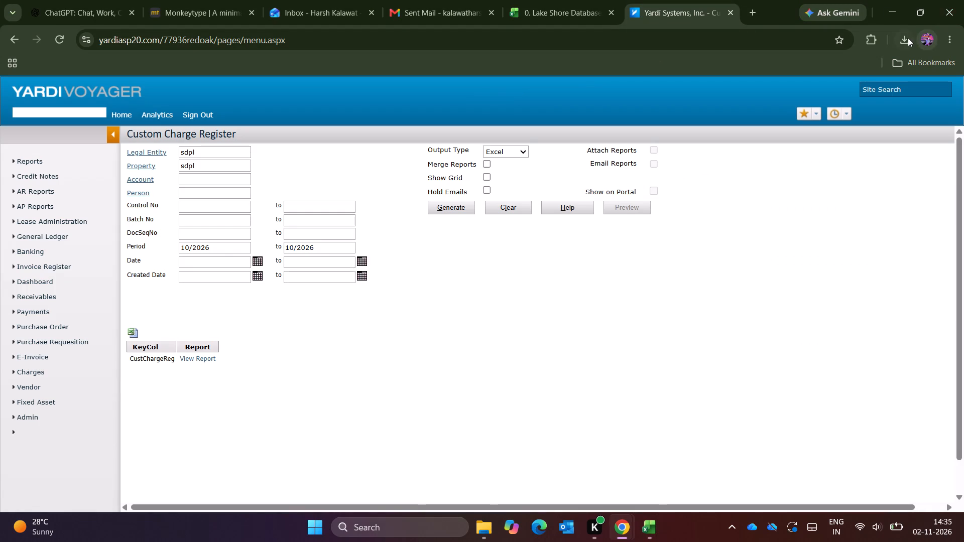
{"action": "left_click", "coordinate": [907, 39]}
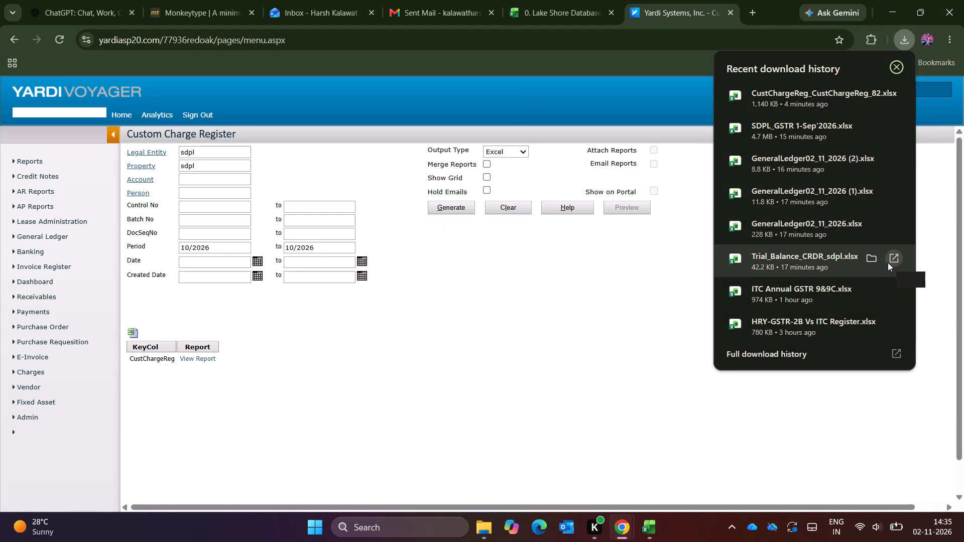
{"action": "left_click", "coordinate": [826, 228]}
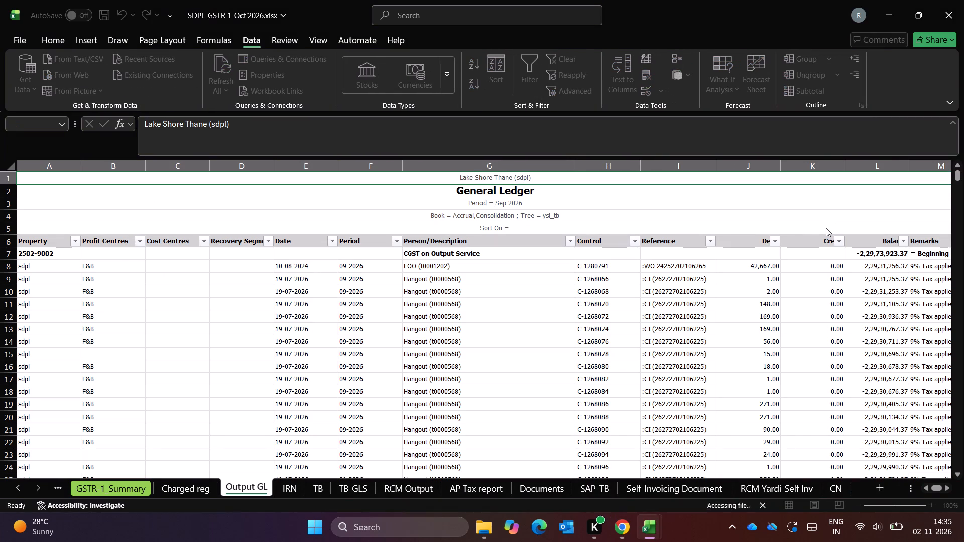
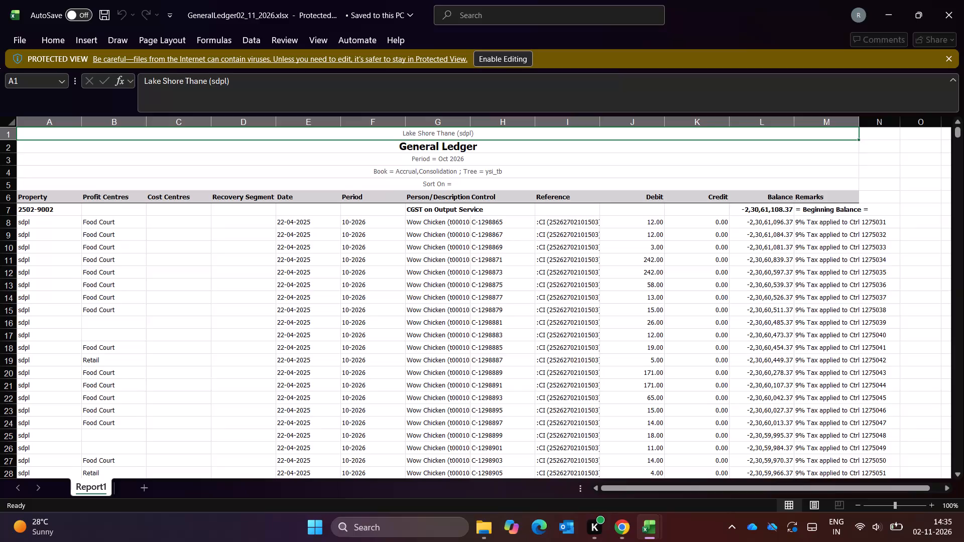
Enable editing in the downloaded GeneralLedger02_11_2026 workbook and stay at cell A1 of its October report.
{"action": "left_click", "coordinate": [488, 55]}
{"action": "key", "text": "ctrl+Down"}
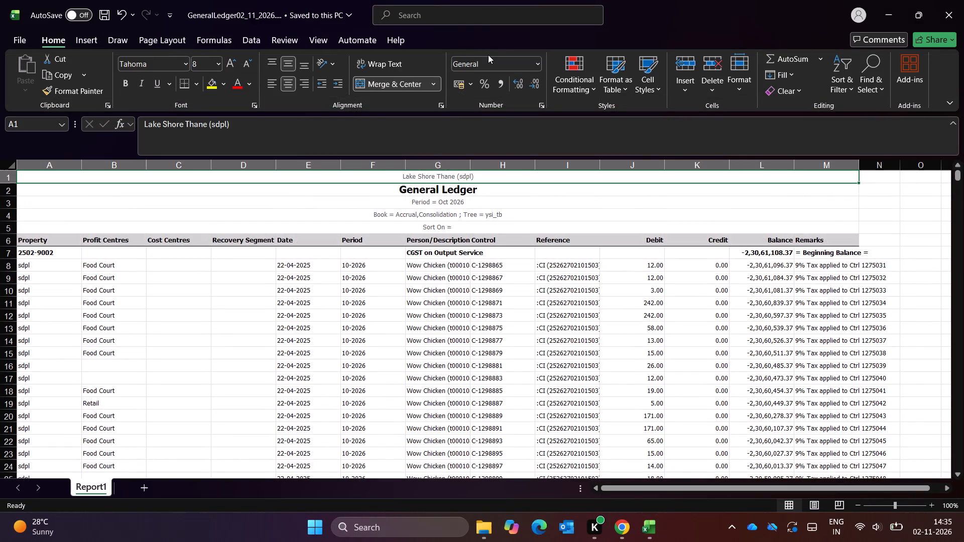
{"action": "key", "text": "ctrl+Left"}
{"action": "key", "text": "ctrl+Left"}
{"action": "key", "text": "ctrl+Up"}
{"action": "key", "text": "ctrl+Up"}
{"action": "key", "text": "ctrl+Up"}
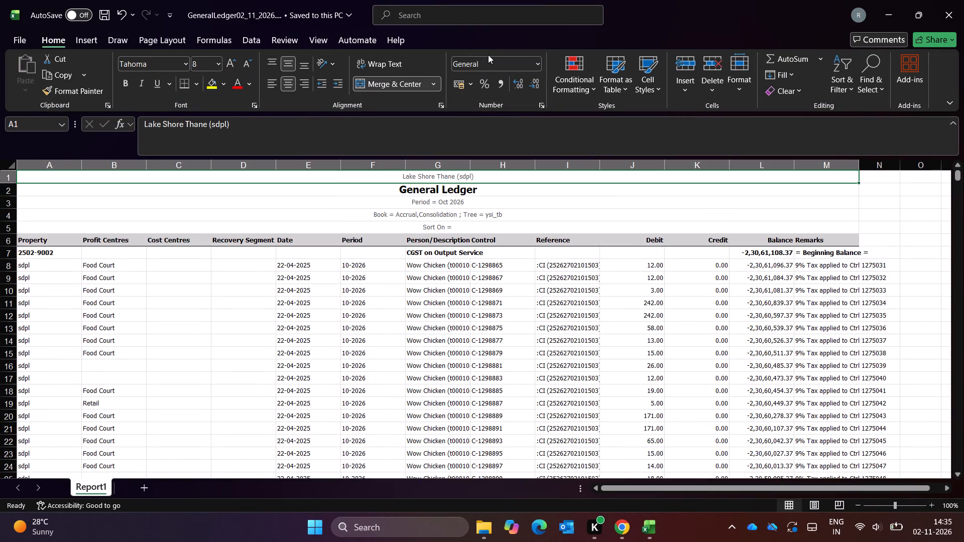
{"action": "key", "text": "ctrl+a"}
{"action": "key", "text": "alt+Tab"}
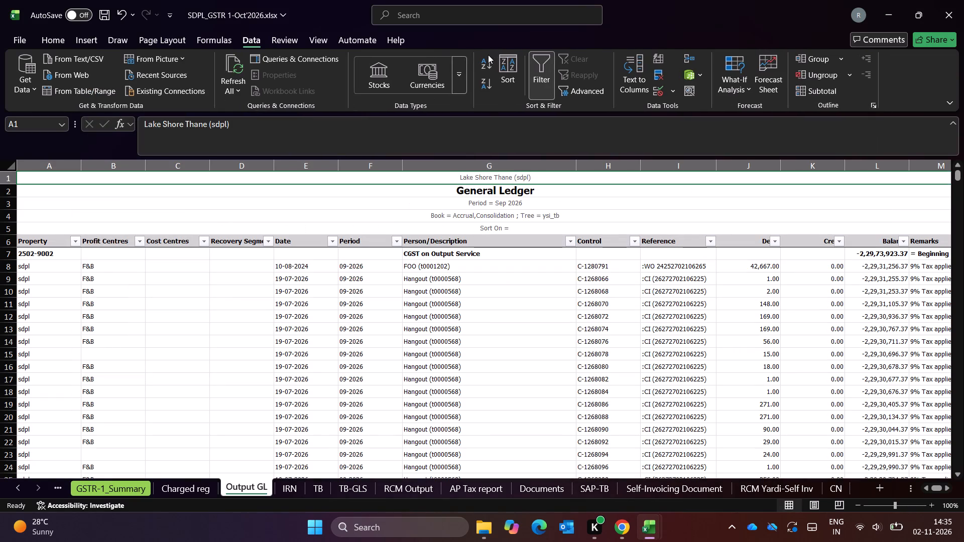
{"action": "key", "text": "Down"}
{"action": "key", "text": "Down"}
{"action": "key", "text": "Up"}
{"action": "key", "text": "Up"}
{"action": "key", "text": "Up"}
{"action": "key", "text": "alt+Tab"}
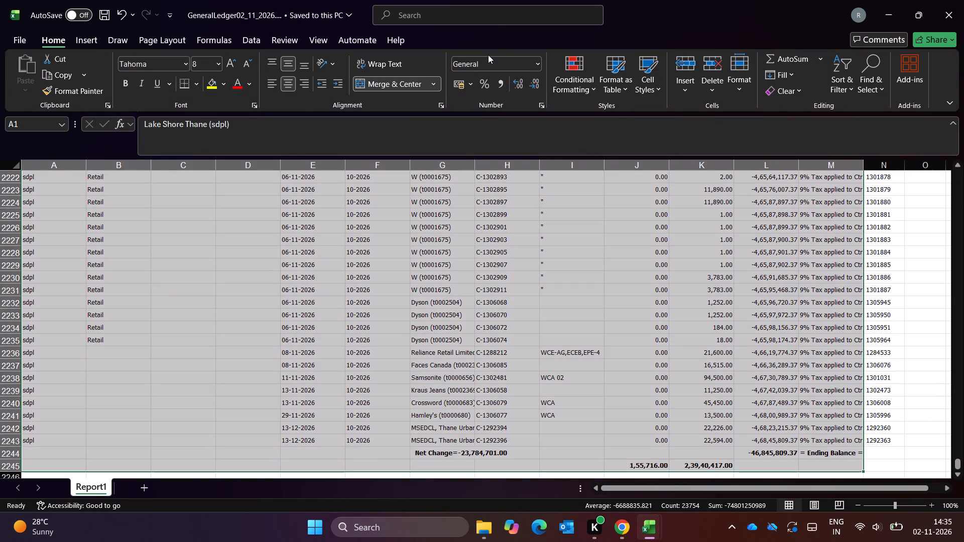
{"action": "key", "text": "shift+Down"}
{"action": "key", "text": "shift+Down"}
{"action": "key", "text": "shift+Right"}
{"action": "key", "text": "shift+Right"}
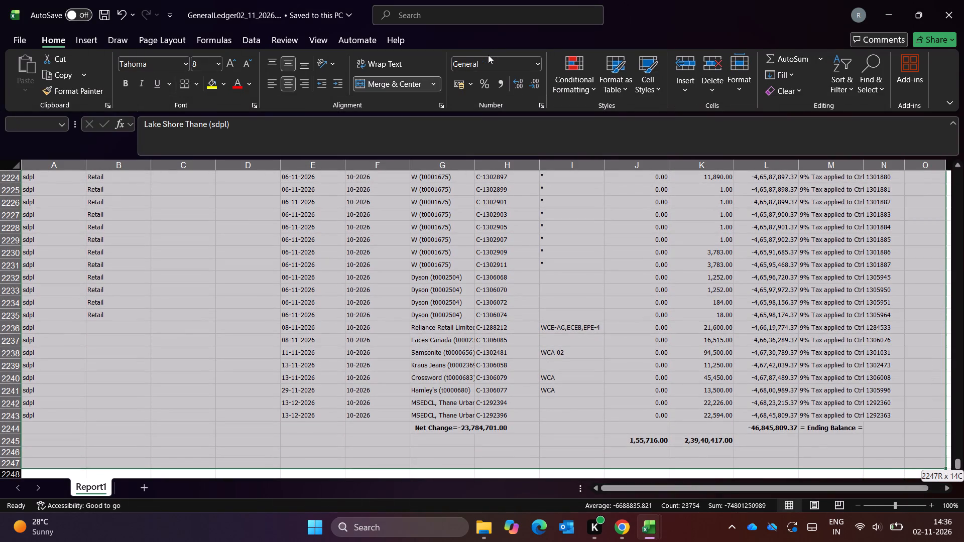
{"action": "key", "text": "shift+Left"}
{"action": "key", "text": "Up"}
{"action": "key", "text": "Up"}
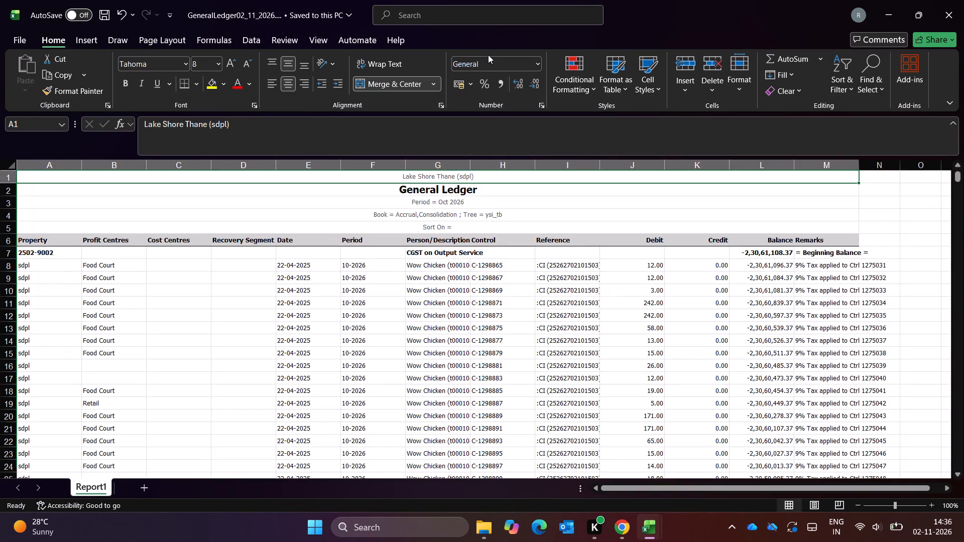
Copy the whole October General Ledger report, including three blank rows beneath it, and paste it over the SDPL workbook's Output GL sheet from A1.
{"action": "key", "text": "ctrl+a"}
{"action": "key", "text": "shift+Down"}
{"action": "key", "text": "shift+Down"}
{"action": "key", "text": "shift+Down"}
{"action": "key", "text": "ctrl+c"}
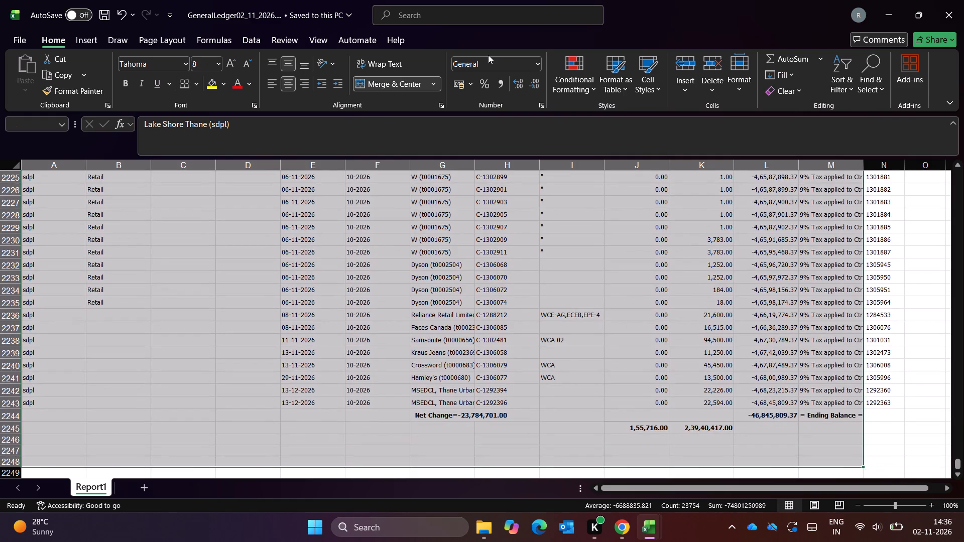
{"action": "key", "text": "alt+Tab"}
{"action": "key", "text": "Up"}
{"action": "key", "text": "Up"}
{"action": "key", "text": "ctrl+v"}
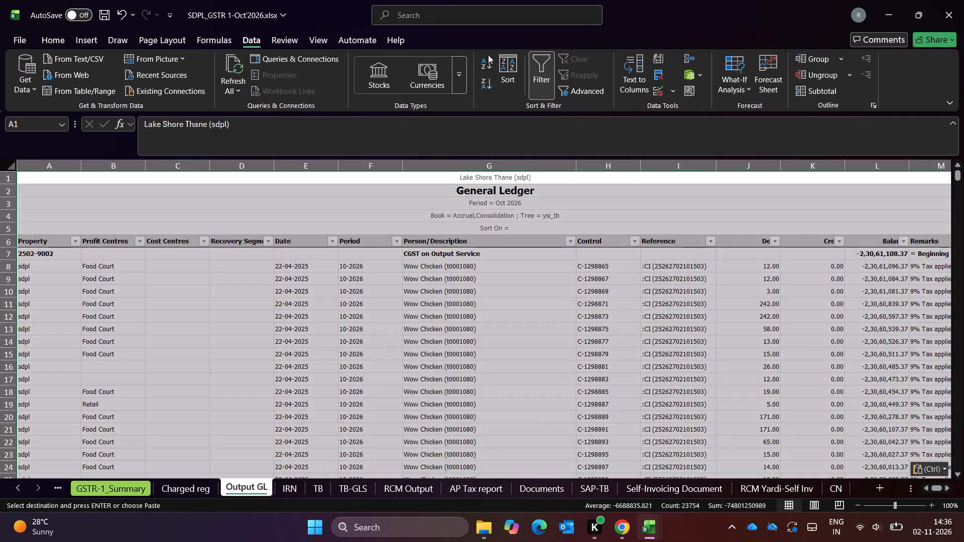
Examine the last rows of the pasted October ledger in Output GL, around the Net Change and totals rows.
{"action": "key", "text": "Down"}
{"action": "key", "text": "Down"}
{"action": "key", "text": "Down"}
{"action": "key", "text": "Down"}
{"action": "key", "text": "Down"}
{"action": "key", "text": "Down"}
{"action": "key", "text": "Down"}
{"action": "key", "text": "ctrl+Down"}
{"action": "key", "text": "Down"}
{"action": "key", "text": "Down"}
{"action": "key", "text": "Down"}
{"action": "key", "text": "Down"}
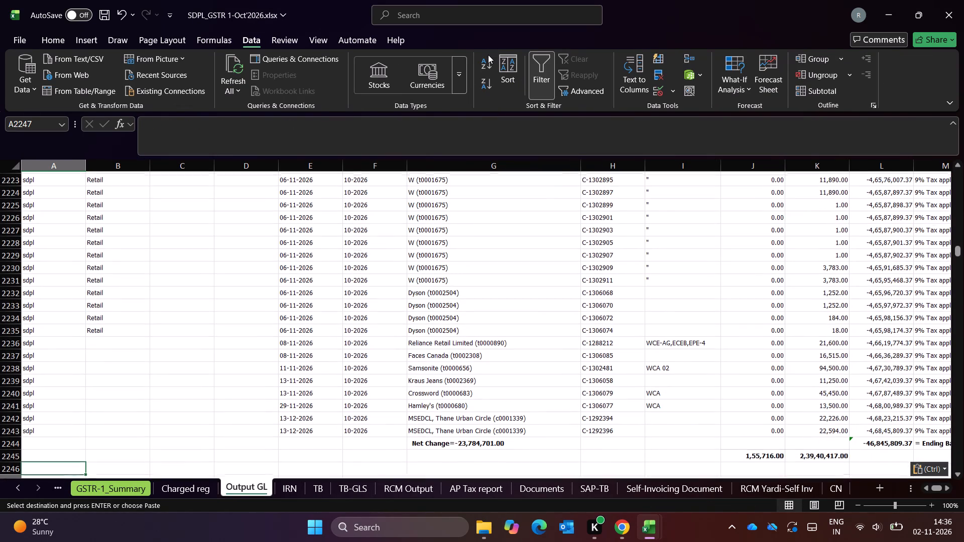
{"action": "key", "text": "Up"}
{"action": "key", "text": "Up"}
{"action": "key", "text": "Up"}
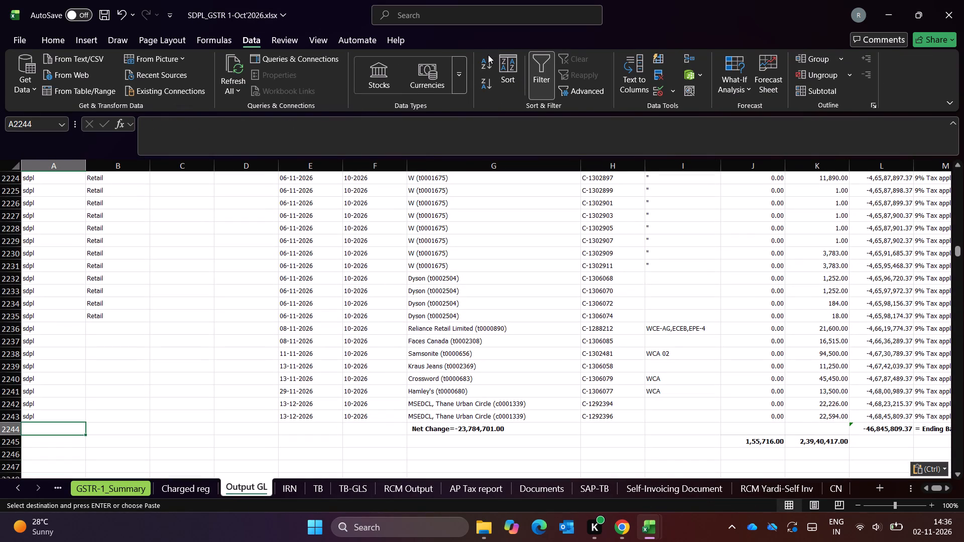
{"action": "key", "text": "Right"}
{"action": "key", "text": "Right"}
{"action": "key", "text": "Right"}
{"action": "key", "text": "alt+Tab"}
{"action": "key", "text": "alt+Tab"}
Examine the rows beneath the pasted ledger for leftover September entries, and check the Ending Balance cell in column L.
{"action": "key", "text": "Down"}
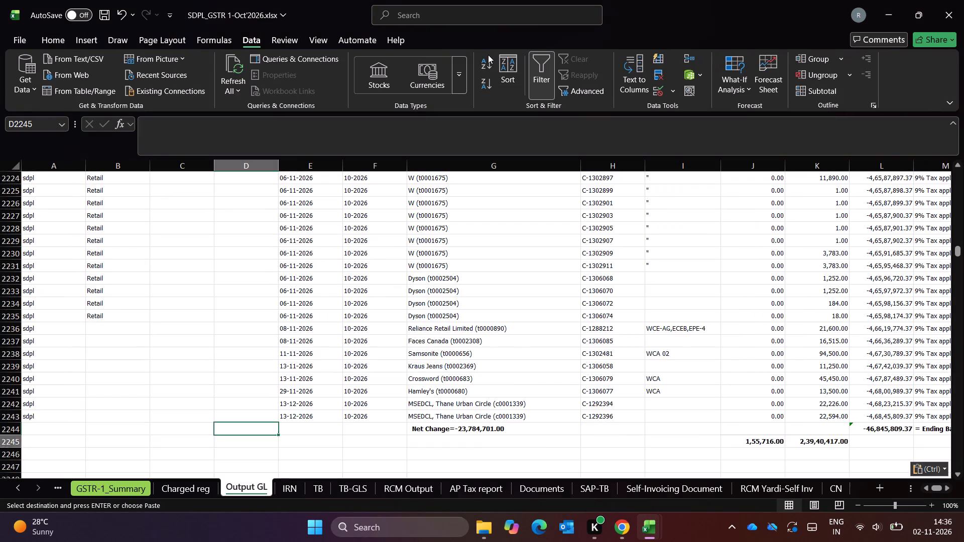
{"action": "key", "text": "Down"}
{"action": "key", "text": "Down"}
{"action": "key", "text": "Down"}
{"action": "key", "text": "Down"}
{"action": "key", "text": "Down"}
{"action": "key", "text": "Down"}
{"action": "key", "text": "Up"}
{"action": "key", "text": "Up"}
{"action": "key", "text": "Up"}
{"action": "key", "text": "Up"}
{"action": "key", "text": "Up"}
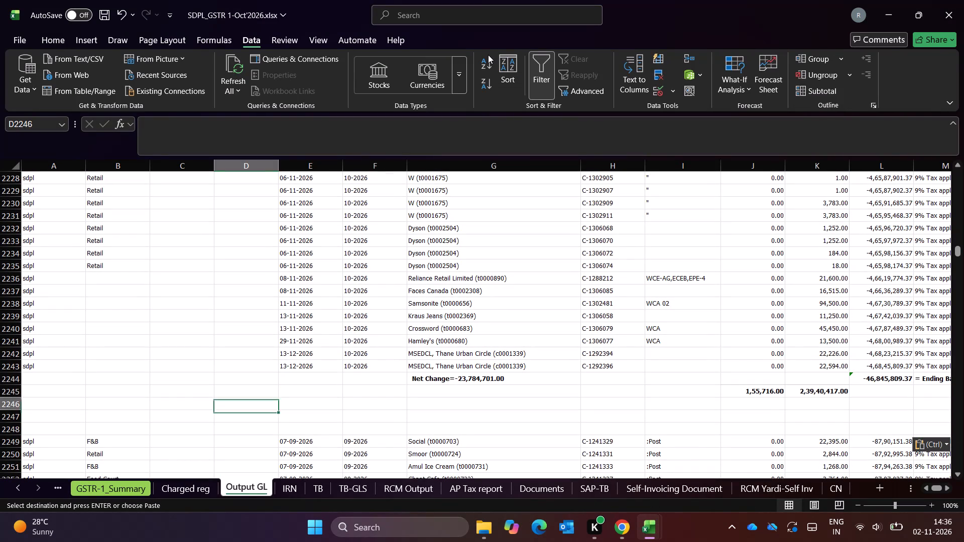
{"action": "key", "text": "Up"}
{"action": "key", "text": "Up"}
{"action": "key", "text": "Right"}
{"action": "key", "text": "Right"}
{"action": "key", "text": "Right"}
{"action": "key", "text": "Right"}
{"action": "key", "text": "Right"}
{"action": "key", "text": "Right"}
{"action": "key", "text": "Right"}
{"action": "key", "text": "Right"}
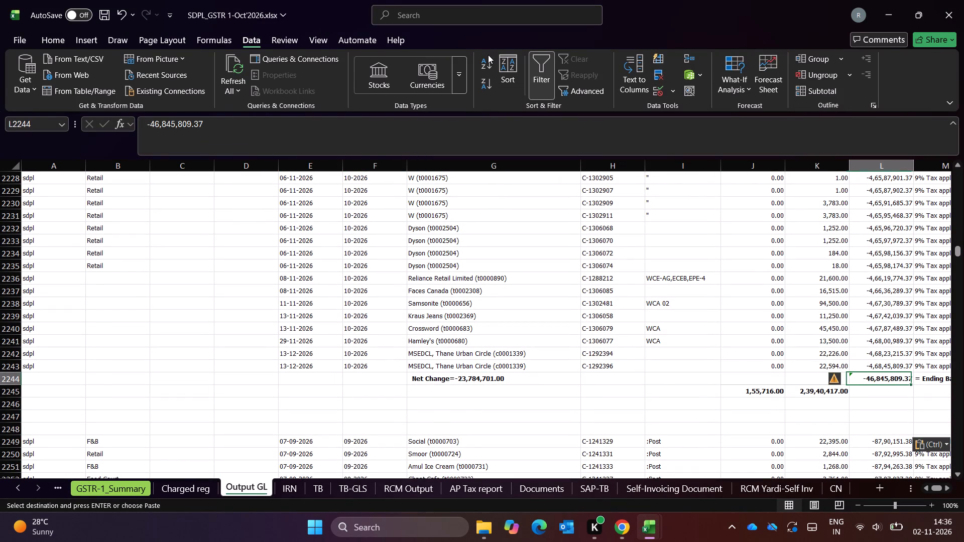
Examine the Output GL report header and the Net and Remark columns beside the pasted data.
{"action": "key", "text": "ctrl+Up"}
{"action": "key", "text": "Up"}
{"action": "key", "text": "Up"}
{"action": "key", "text": "Up"}
{"action": "key", "text": "Up"}
{"action": "key", "text": "Up"}
{"action": "key", "text": "Up"}
{"action": "key", "text": "Down"}
{"action": "key", "text": "Down"}
{"action": "key", "text": "Down"}
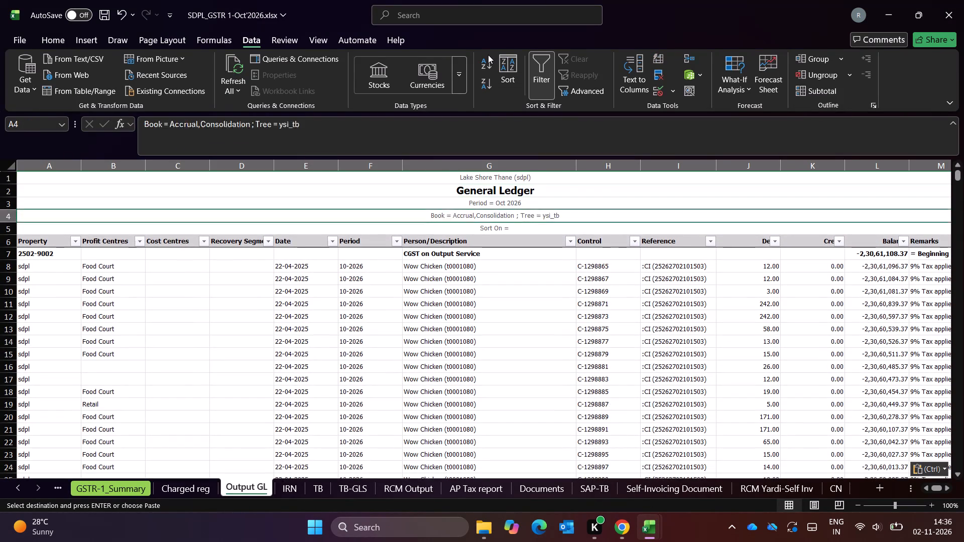
{"action": "key", "text": "Down"}
{"action": "key", "text": "Down"}
{"action": "key", "text": "Right"}
{"action": "key", "text": "Right"}
{"action": "key", "text": "Right"}
{"action": "key", "text": "Right"}
{"action": "key", "text": "Right"}
{"action": "key", "text": "Right"}
{"action": "key", "text": "Left"}
{"action": "key", "text": "Left"}
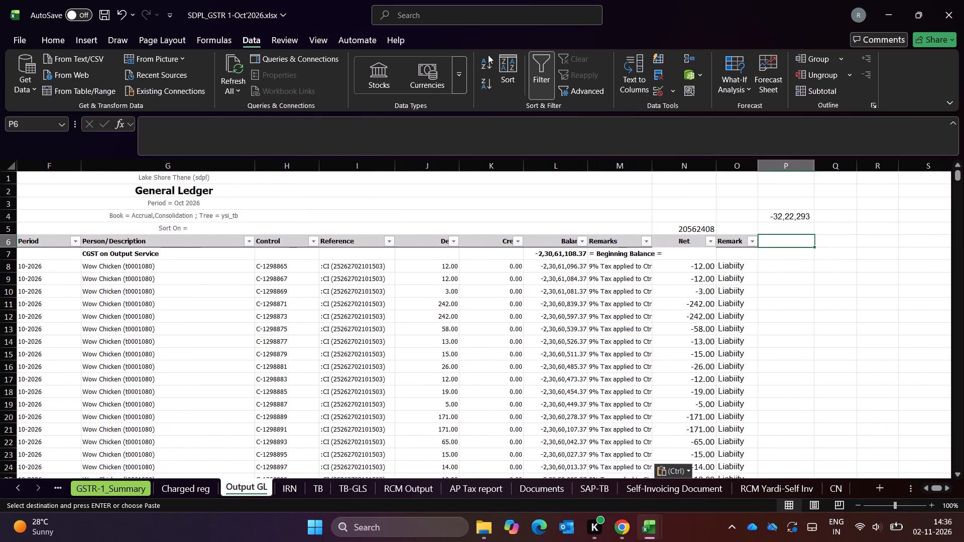
{"action": "key", "text": "Up"}
{"action": "key", "text": "Up"}
{"action": "key", "text": "Left"}
{"action": "key", "text": "Left"}
{"action": "key", "text": "Down"}
{"action": "key", "text": "Down"}
{"action": "key", "text": "Down"}
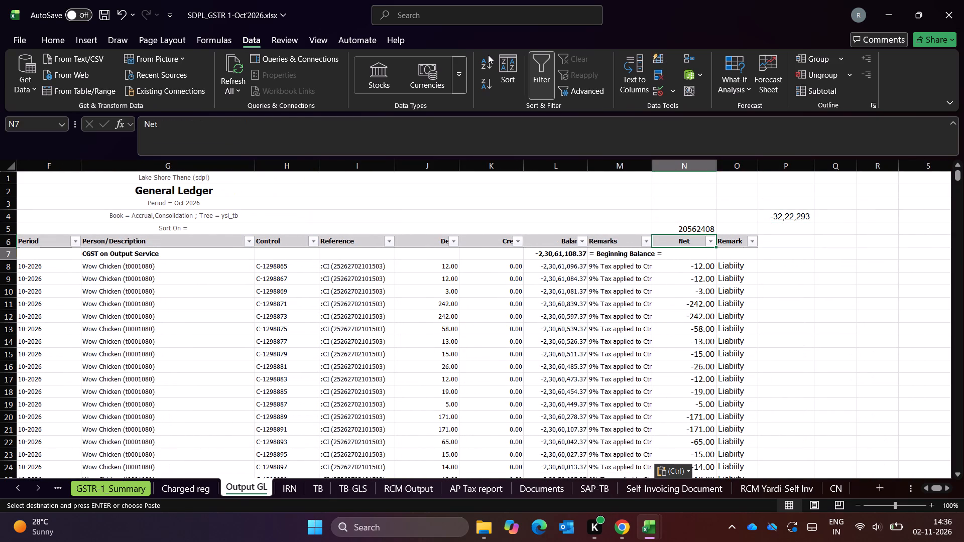
Check how far the Net formulas in column N extend down the pasted ledger, starting from N8.
{"action": "key", "text": "Down"}
{"action": "key", "text": "ctrl+shift+Down"}
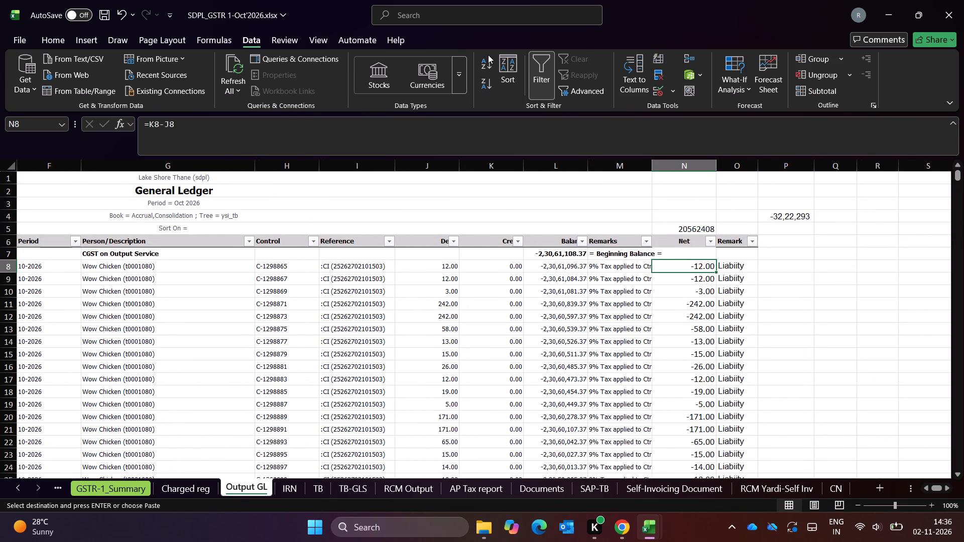
{"action": "key", "text": "shift+Down"}
{"action": "key", "text": "shift+Down"}
{"action": "key", "text": "shift+Up"}
{"action": "key", "text": "shift+Down"}
{"action": "key", "text": "ctrl+shift+Down"}
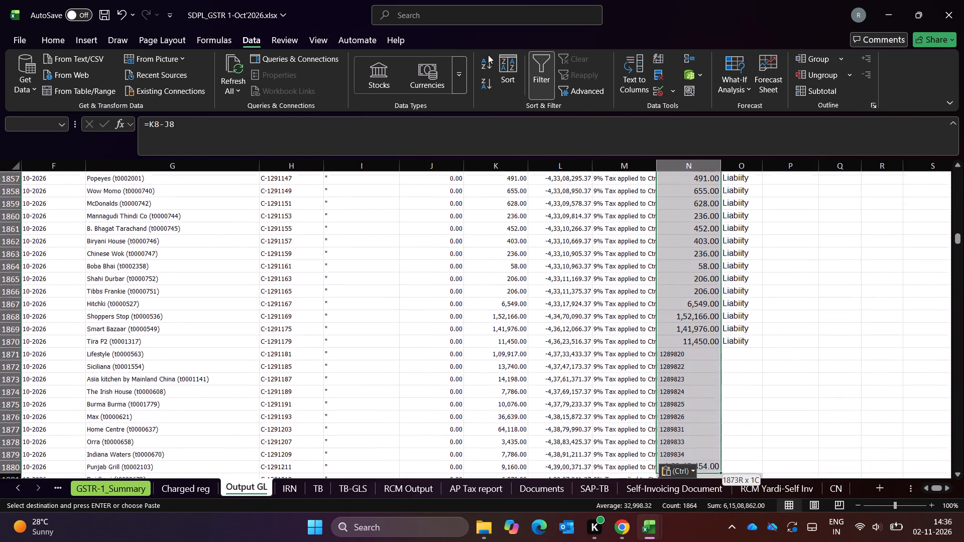
{"action": "key", "text": "shift+Down"}
{"action": "key", "text": "shift+Down"}
{"action": "key", "text": "shift+Down"}
{"action": "key", "text": "shift+Down"}
{"action": "key", "text": "shift+Down"}
{"action": "key", "text": "shift+Up"}
{"action": "key", "text": "Up"}
{"action": "key", "text": "Up"}
{"action": "key", "text": "Up"}
{"action": "key", "text": "Down"}
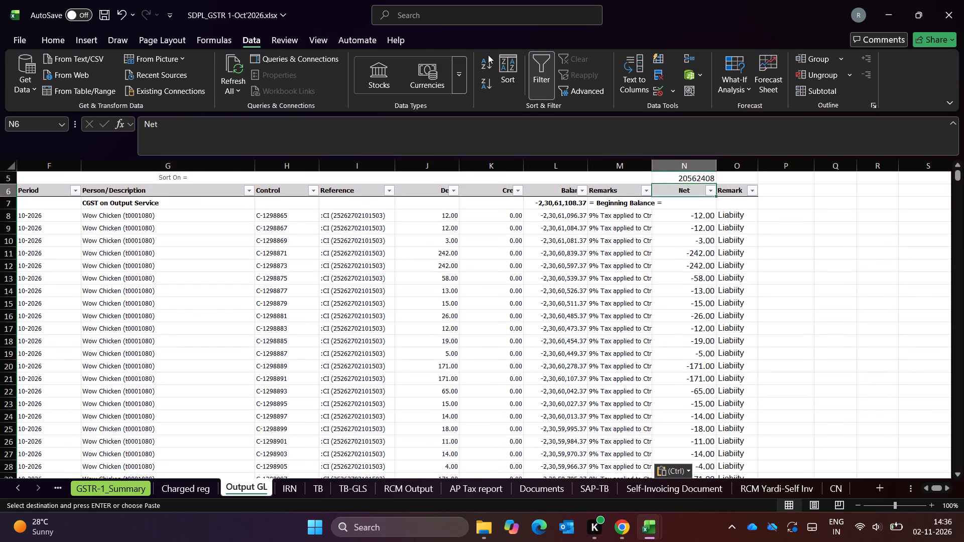
Examine the end of the Net formulas around row 1870, and return to the report header in column A.
{"action": "key", "text": "Down"}
{"action": "key", "text": "Down"}
{"action": "key", "text": "ctrl+Down"}
{"action": "key", "text": "Down"}
{"action": "key", "text": "Down"}
{"action": "key", "text": "Down"}
{"action": "key", "text": "Down"}
{"action": "key", "text": "ctrl+Left"}
{"action": "key", "text": "ctrl+Left"}
{"action": "key", "text": "ctrl+Left"}
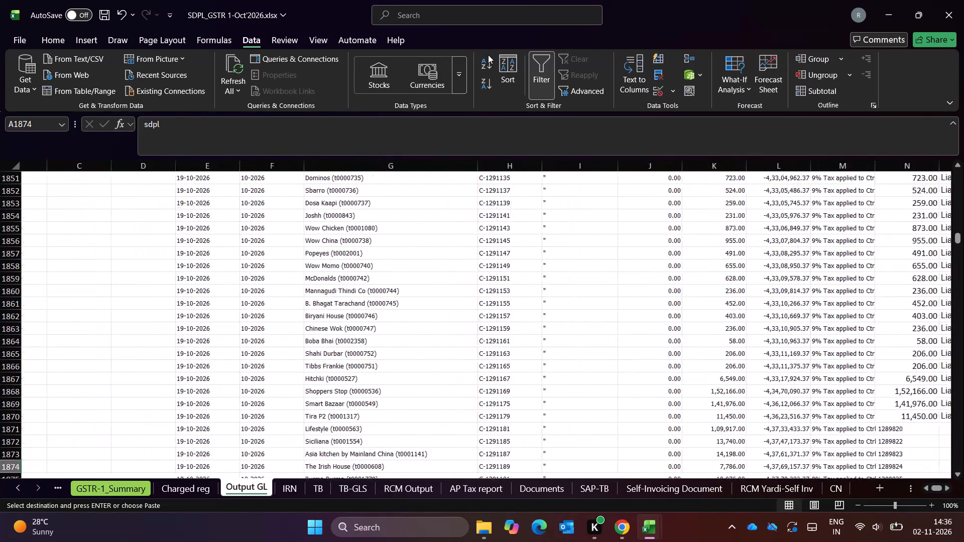
{"action": "key", "text": "ctrl+Left"}
{"action": "key", "text": "Up"}
{"action": "key", "text": "Up"}
{"action": "key", "text": "Up"}
{"action": "key", "text": "ctrl+Up"}
{"action": "key", "text": "ctrl+Up"}
{"action": "key", "text": "Left"}
{"action": "key", "text": "Down"}
{"action": "key", "text": "Down"}
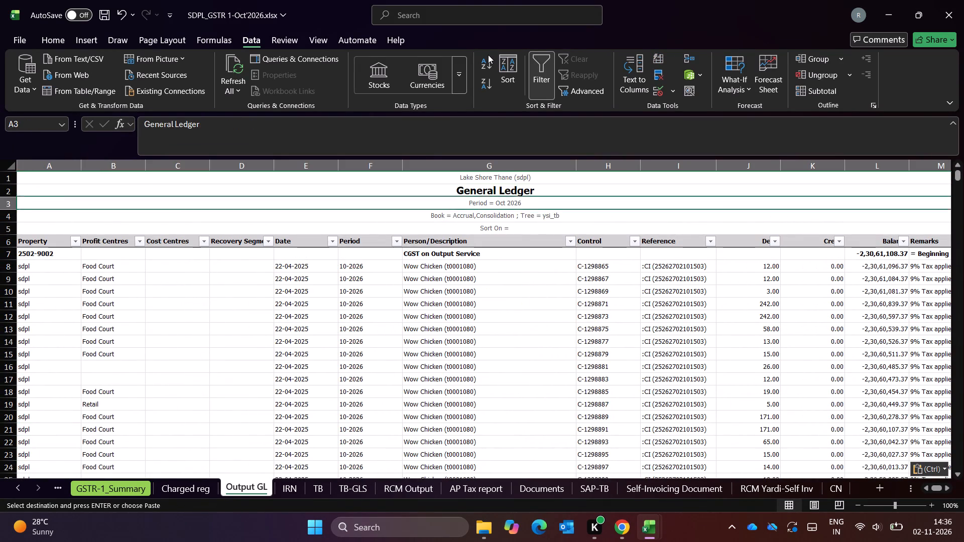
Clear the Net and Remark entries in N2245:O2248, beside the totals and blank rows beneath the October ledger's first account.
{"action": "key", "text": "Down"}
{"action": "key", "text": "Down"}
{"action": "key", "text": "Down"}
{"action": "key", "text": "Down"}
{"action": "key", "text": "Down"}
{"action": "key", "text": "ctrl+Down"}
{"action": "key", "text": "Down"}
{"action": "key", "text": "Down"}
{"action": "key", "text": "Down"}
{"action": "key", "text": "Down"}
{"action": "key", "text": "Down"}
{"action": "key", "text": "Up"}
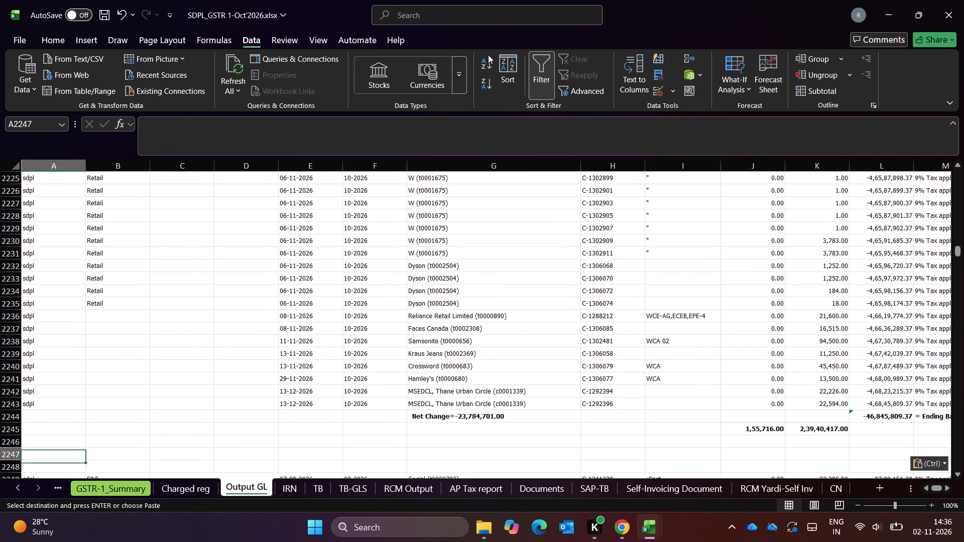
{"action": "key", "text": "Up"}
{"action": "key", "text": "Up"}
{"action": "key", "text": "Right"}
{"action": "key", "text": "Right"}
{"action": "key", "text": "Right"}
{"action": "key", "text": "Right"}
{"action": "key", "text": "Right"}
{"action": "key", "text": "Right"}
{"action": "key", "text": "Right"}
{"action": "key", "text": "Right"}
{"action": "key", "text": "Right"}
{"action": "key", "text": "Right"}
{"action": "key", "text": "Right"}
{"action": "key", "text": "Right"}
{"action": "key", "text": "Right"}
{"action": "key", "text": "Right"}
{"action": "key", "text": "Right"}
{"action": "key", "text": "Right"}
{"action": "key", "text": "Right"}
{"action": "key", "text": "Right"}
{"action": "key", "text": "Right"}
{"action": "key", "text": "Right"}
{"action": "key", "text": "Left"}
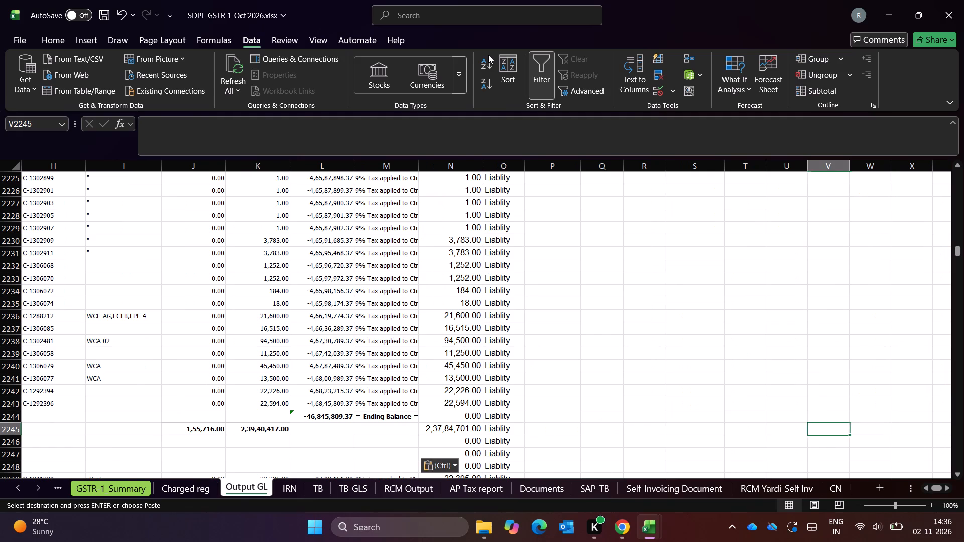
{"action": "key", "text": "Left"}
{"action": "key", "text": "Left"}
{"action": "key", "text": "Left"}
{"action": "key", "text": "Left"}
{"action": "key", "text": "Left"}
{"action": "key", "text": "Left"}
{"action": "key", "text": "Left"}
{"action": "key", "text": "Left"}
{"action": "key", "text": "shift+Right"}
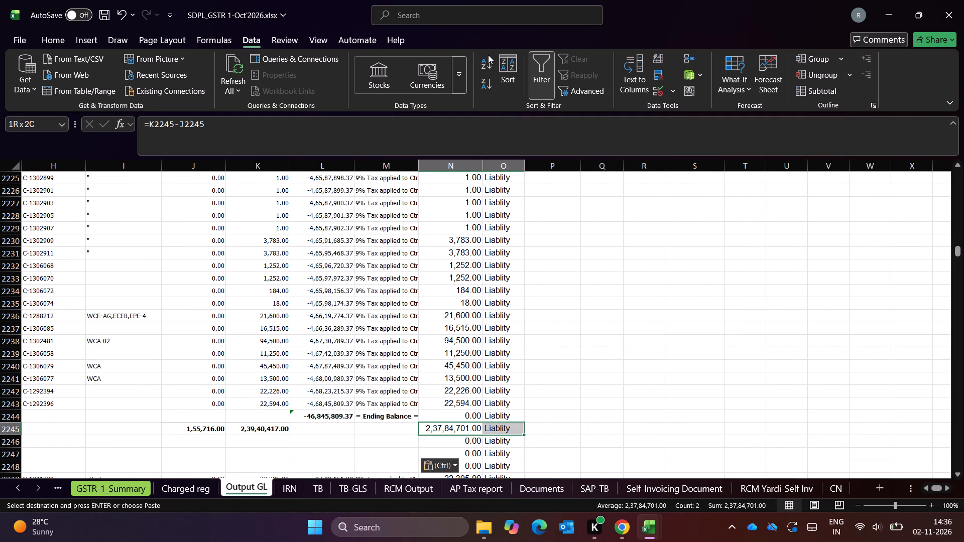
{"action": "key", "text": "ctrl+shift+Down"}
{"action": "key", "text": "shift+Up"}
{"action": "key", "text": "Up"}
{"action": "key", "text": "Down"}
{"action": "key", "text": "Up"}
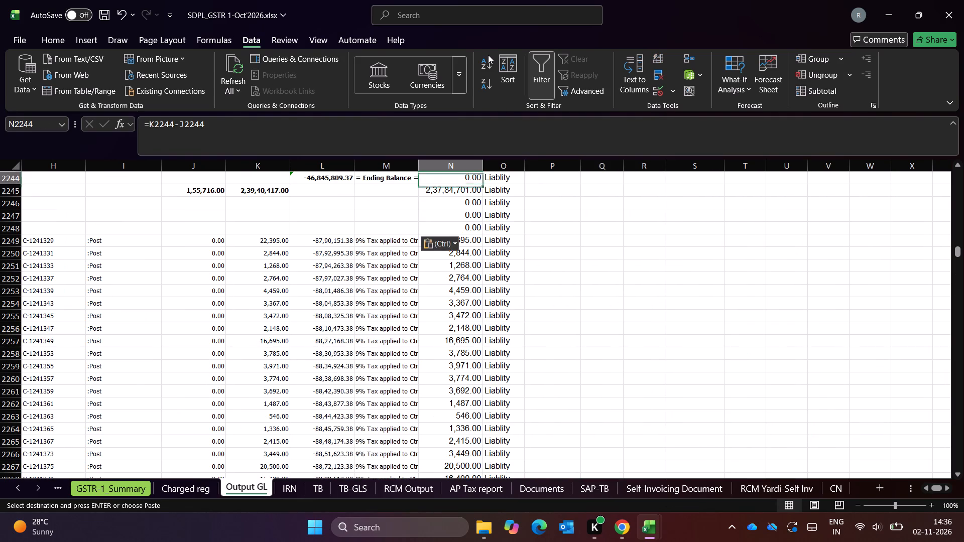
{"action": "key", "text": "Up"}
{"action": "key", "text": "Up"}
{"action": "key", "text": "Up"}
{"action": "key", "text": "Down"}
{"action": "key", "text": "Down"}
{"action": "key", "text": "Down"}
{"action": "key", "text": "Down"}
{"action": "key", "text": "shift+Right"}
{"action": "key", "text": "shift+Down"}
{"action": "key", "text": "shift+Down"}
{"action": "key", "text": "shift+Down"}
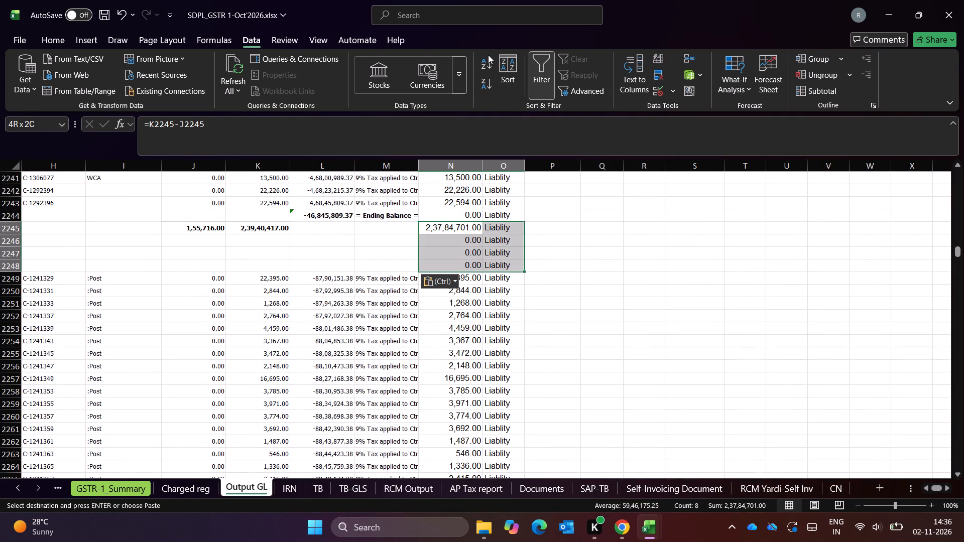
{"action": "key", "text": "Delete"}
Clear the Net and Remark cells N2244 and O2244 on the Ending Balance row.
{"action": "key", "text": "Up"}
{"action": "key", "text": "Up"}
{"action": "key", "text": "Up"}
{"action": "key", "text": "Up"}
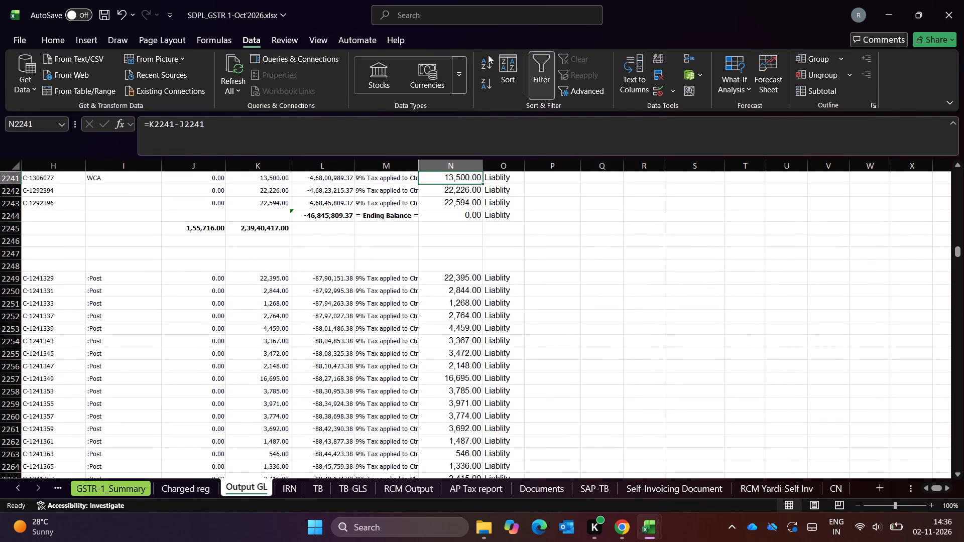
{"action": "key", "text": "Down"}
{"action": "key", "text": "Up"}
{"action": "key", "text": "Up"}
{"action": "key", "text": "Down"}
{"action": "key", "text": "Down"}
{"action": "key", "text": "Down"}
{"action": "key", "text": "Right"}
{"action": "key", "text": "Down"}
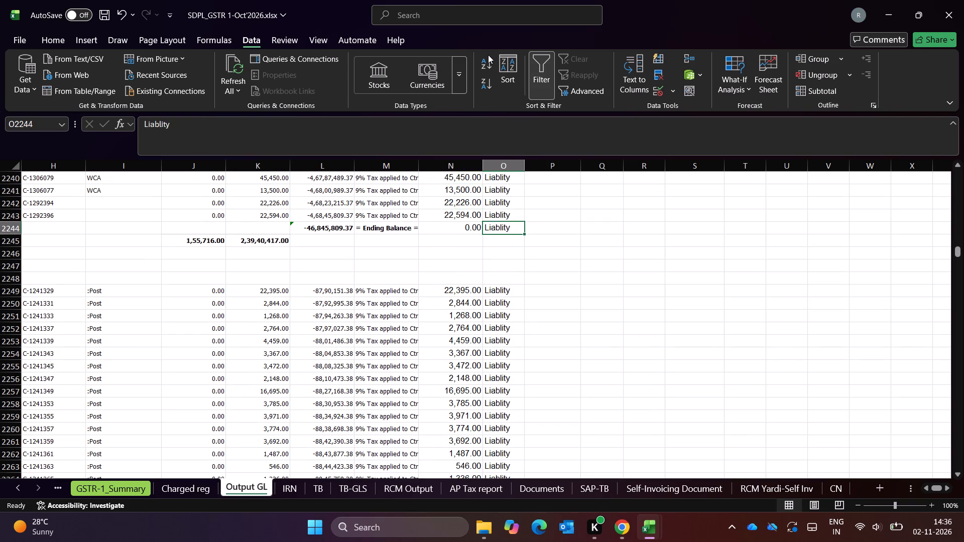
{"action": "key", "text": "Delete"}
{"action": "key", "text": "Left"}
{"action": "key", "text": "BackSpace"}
Examine the Net column upward from row 2243, including the stray entries around rows 1871 to 1882, and return to the report header.
{"action": "key", "text": "Up"}
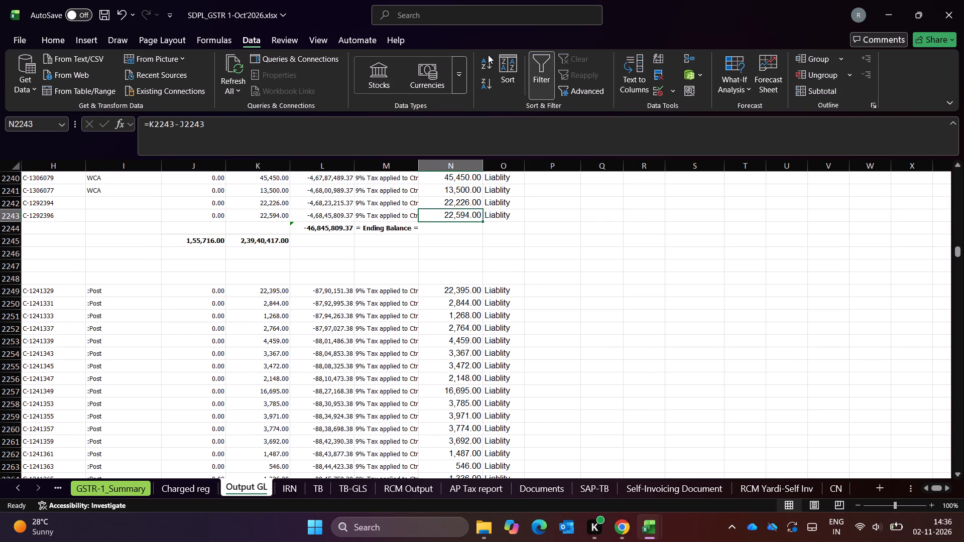
{"action": "key", "text": "Up"}
{"action": "key", "text": "Up"}
{"action": "key", "text": "Up"}
{"action": "key", "text": "Up"}
{"action": "key", "text": "Up"}
{"action": "key", "text": "Up"}
{"action": "key", "text": "Up"}
{"action": "key", "text": "Up"}
{"action": "key", "text": "Up"}
{"action": "key", "text": "Up"}
{"action": "key", "text": "Up"}
{"action": "key", "text": "Up"}
{"action": "key", "text": "Up"}
{"action": "key", "text": "Up"}
{"action": "key", "text": "Up"}
{"action": "key", "text": "Up"}
{"action": "key", "text": "Up"}
{"action": "key", "text": "Up"}
{"action": "key", "text": "Up"}
{"action": "key", "text": "Up"}
{"action": "key", "text": "Up"}
{"action": "key", "text": "Up"}
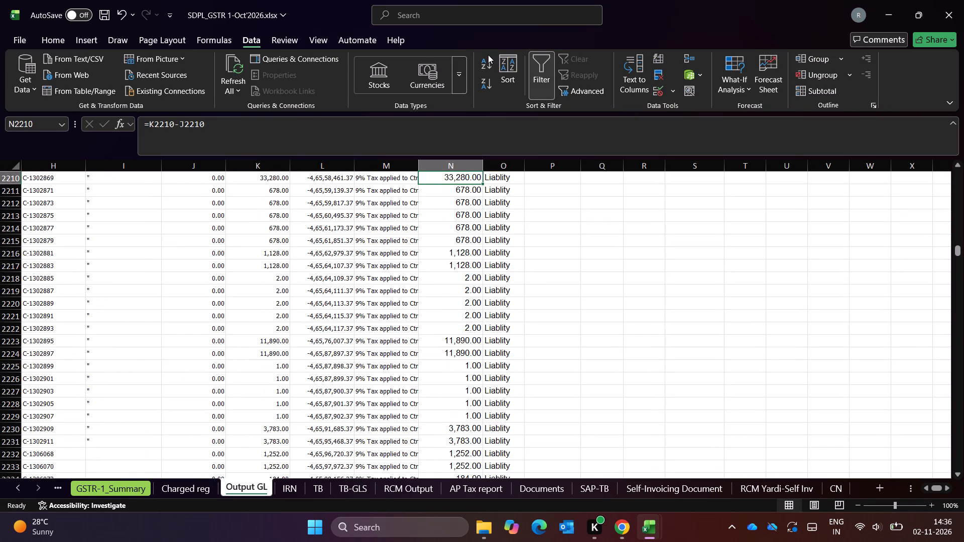
{"action": "key", "text": "ctrl+Up"}
{"action": "key", "text": "Up"}
{"action": "key", "text": "Up"}
{"action": "key", "text": "Up"}
{"action": "key", "text": "Up"}
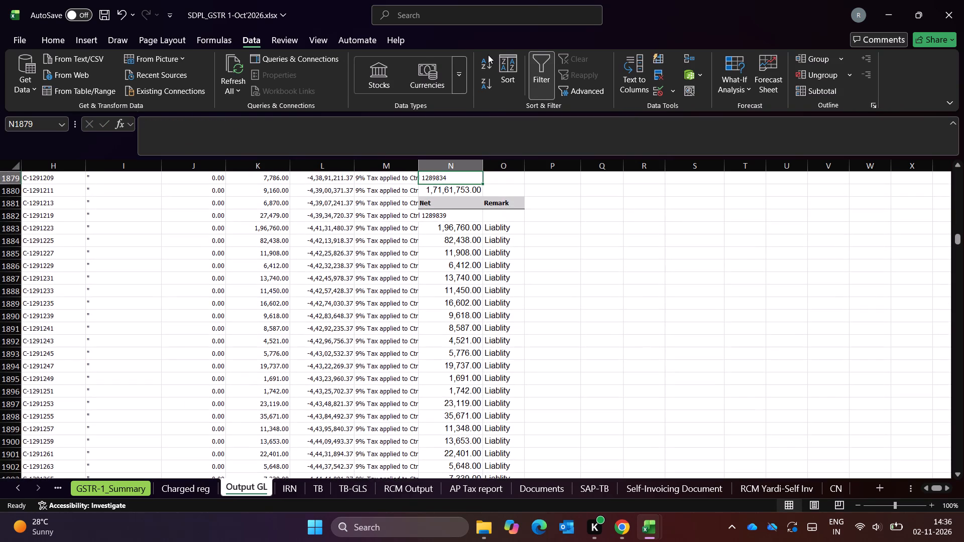
{"action": "key", "text": "Up"}
{"action": "key", "text": "Up"}
{"action": "key", "text": "Up"}
{"action": "key", "text": "Up"}
{"action": "key", "text": "ctrl+Up"}
{"action": "key", "text": "Down"}
{"action": "key", "text": "Down"}
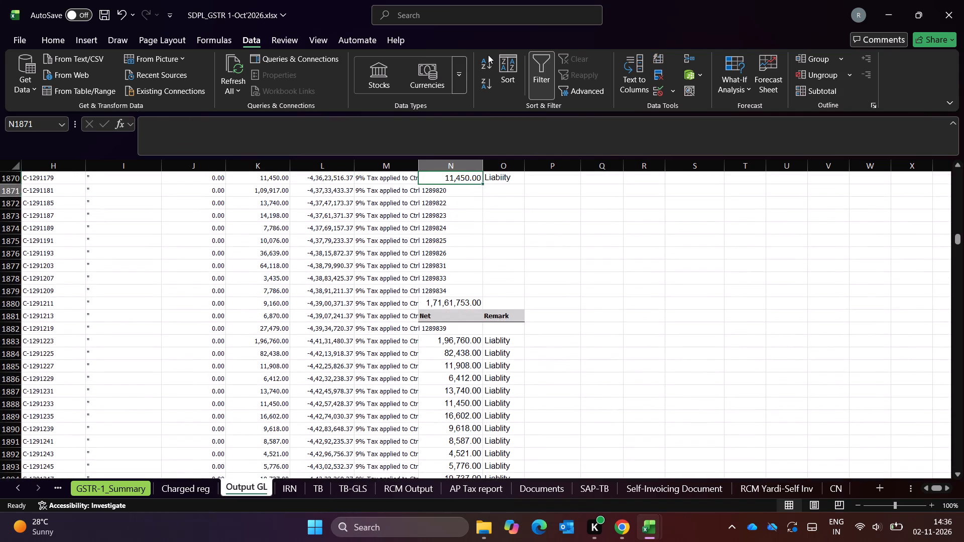
{"action": "key", "text": "Up"}
{"action": "key", "text": "ctrl+Up"}
{"action": "key", "text": "ctrl+Up"}
{"action": "key", "text": "ctrl+Up"}
{"action": "key", "text": "ctrl+Up"}
{"action": "key", "text": "ctrl+Up"}
{"action": "key", "text": "ctrl+Left"}
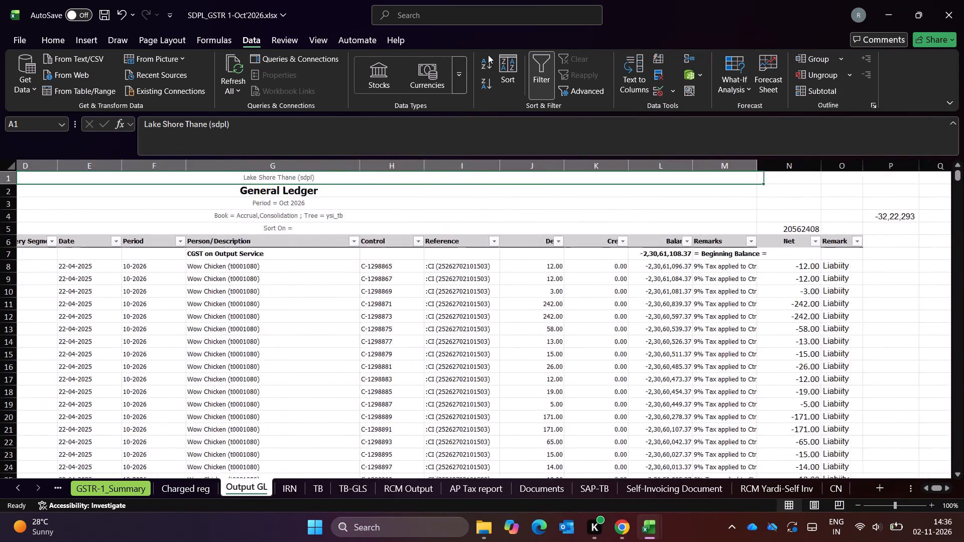
Examine the check figures above and beside the Net and Remark headings in columns N to P.
{"action": "key", "text": "ctrl+Left"}
{"action": "key", "text": "ctrl+Left"}
{"action": "key", "text": "ctrl+Up"}
{"action": "key", "text": "Up"}
{"action": "key", "text": "Right"}
{"action": "key", "text": "Right"}
{"action": "key", "text": "Right"}
{"action": "key", "text": "Down"}
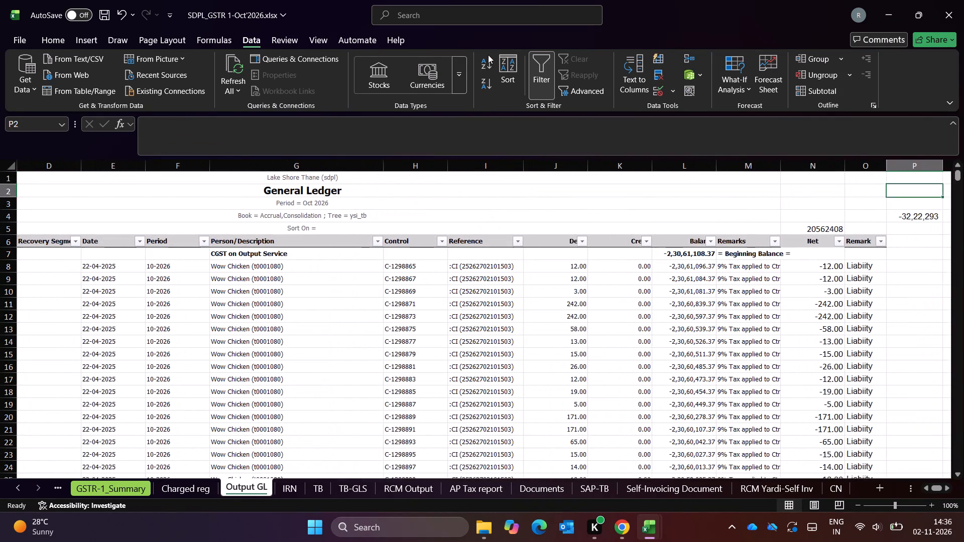
{"action": "key", "text": "Down"}
{"action": "key", "text": "Right"}
{"action": "key", "text": "Down"}
{"action": "key", "text": "Left"}
{"action": "key", "text": "Left"}
{"action": "key", "text": "Left"}
{"action": "key", "text": "Left"}
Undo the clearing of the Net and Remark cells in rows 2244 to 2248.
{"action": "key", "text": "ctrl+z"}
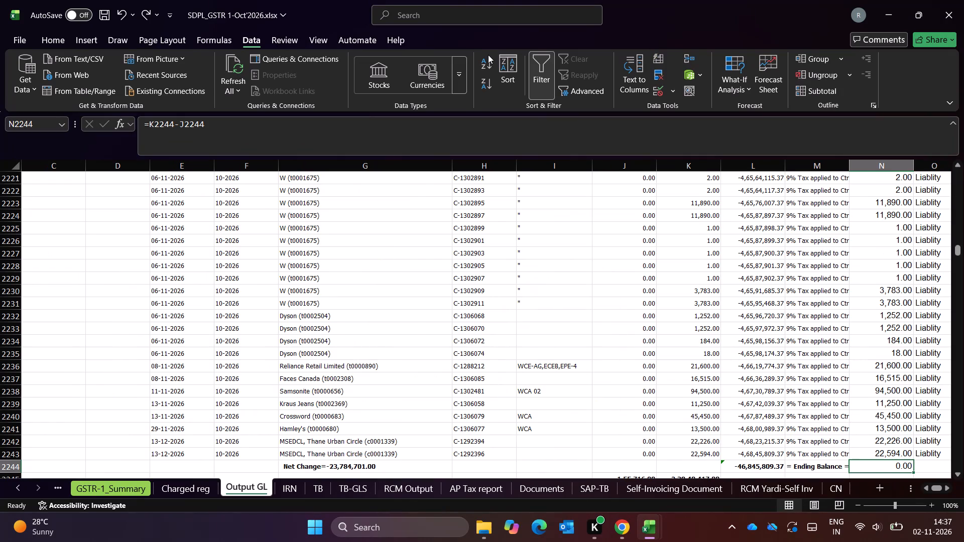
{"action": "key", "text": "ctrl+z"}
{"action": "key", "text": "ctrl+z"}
Undo the October ledger paste on Output GL, and return from the customer charge register to the SDPL GSTR-1 workbook.
{"action": "key", "text": "ctrl+z"}
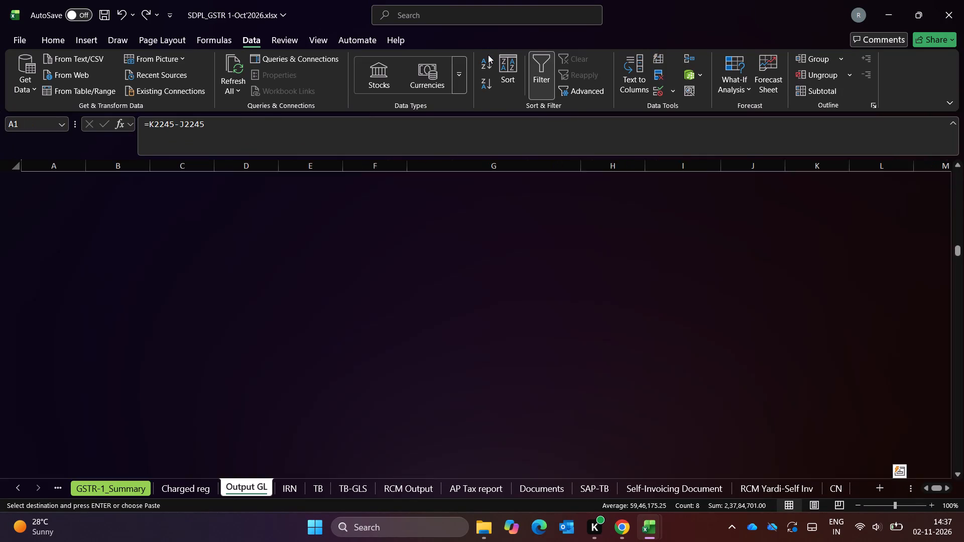
{"action": "key", "text": "ctrl+z"}
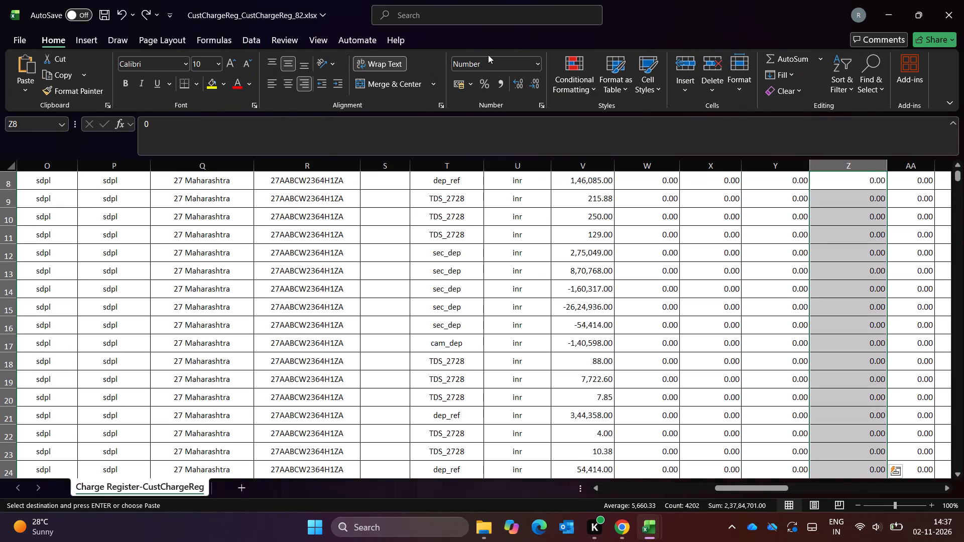
{"action": "key", "text": "Up"}
{"action": "key", "text": "Up"}
{"action": "key", "text": "Up"}
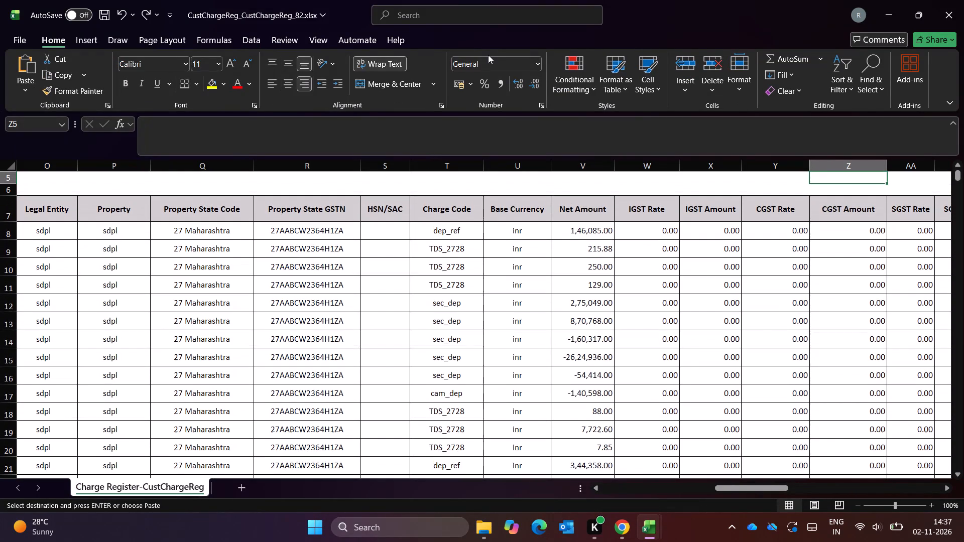
{"action": "key", "text": "alt+Tab"}
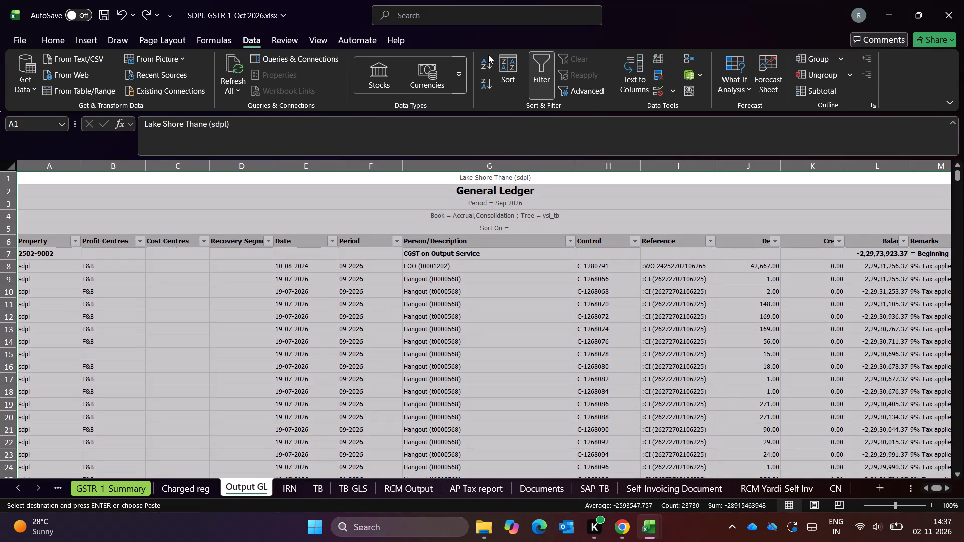
Examine the check figures in columns N and P above the September ledger's Net and Remark data.
{"action": "key", "text": "ctrl+Up"}
{"action": "key", "text": "Right"}
{"action": "key", "text": "Right"}
{"action": "key", "text": "Right"}
{"action": "key", "text": "Down"}
{"action": "key", "text": "Down"}
{"action": "key", "text": "Down"}
{"action": "key", "text": "Down"}
{"action": "key", "text": "Down"}
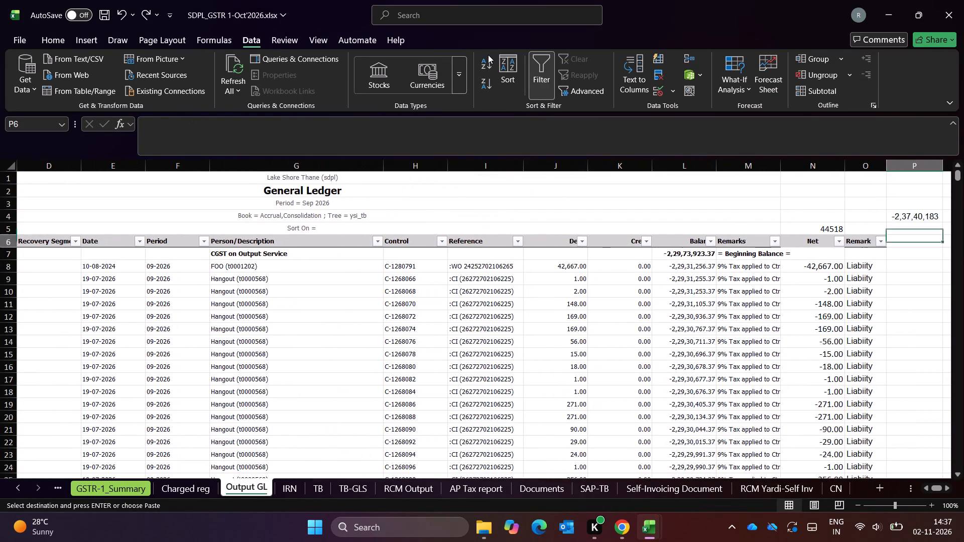
Examine the Remark column around the end of the CGST ledger and the heading of the SGST ledger on Output GL.
{"action": "key", "text": "Left"}
{"action": "key", "text": "Down"}
{"action": "key", "text": "Down"}
{"action": "key", "text": "ctrl+Down"}
{"action": "key", "text": "Down"}
{"action": "key", "text": "Down"}
{"action": "key", "text": "Down"}
{"action": "key", "text": "Down"}
{"action": "key", "text": "Down"}
{"action": "key", "text": "Down"}
{"action": "key", "text": "Down"}
{"action": "key", "text": "Down"}
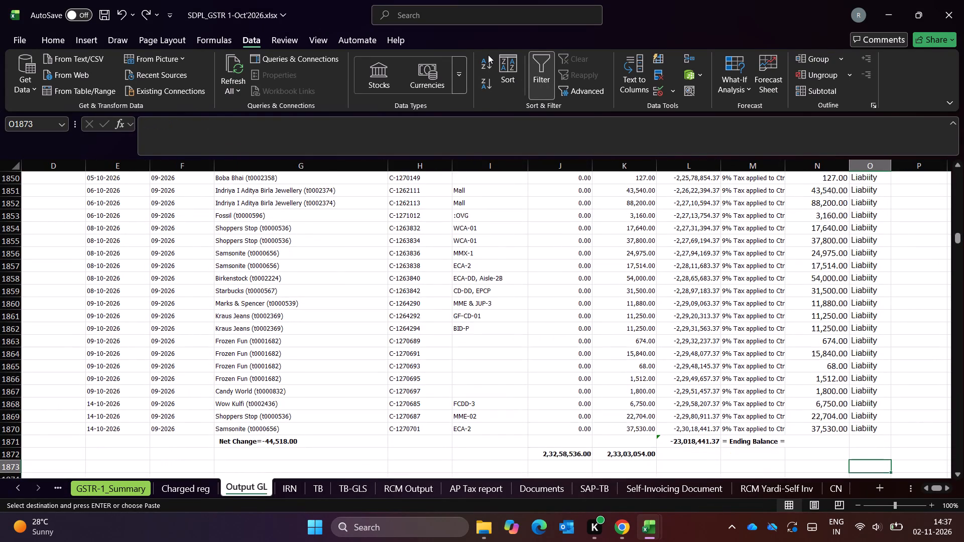
{"action": "key", "text": "Down"}
{"action": "key", "text": "Down"}
{"action": "key", "text": "Down"}
{"action": "key", "text": "Down"}
{"action": "key", "text": "Up"}
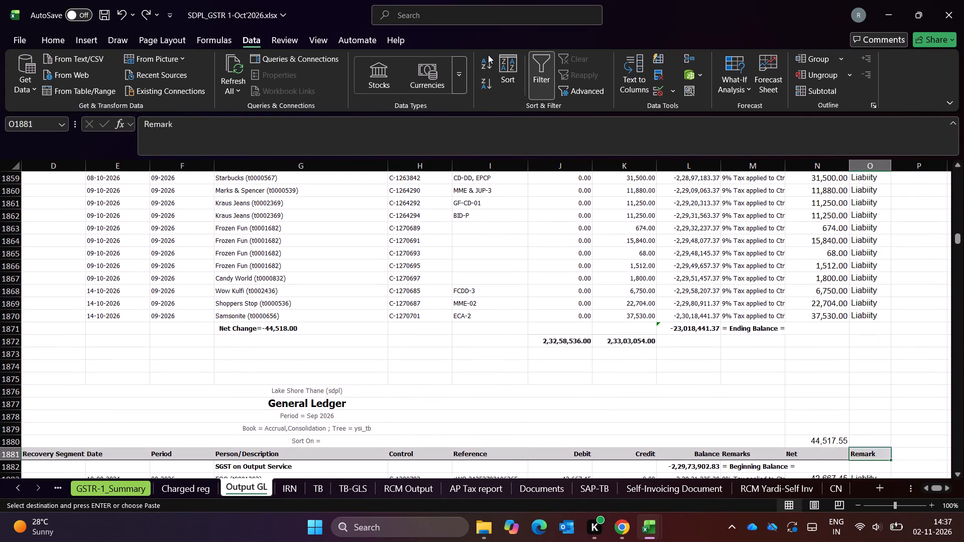
{"action": "key", "text": "Up"}
{"action": "key", "text": "Up"}
{"action": "key", "text": "Up"}
{"action": "key", "text": "Up"}
{"action": "key", "text": "Up"}
Examine the check figures above the CGST ledger's Net column and the formula in P4.
{"action": "key", "text": "ctrl+Up"}
{"action": "key", "text": "ctrl+Up"}
{"action": "key", "text": "ctrl+Up"}
{"action": "key", "text": "Up"}
{"action": "key", "text": "Up"}
{"action": "key", "text": "Up"}
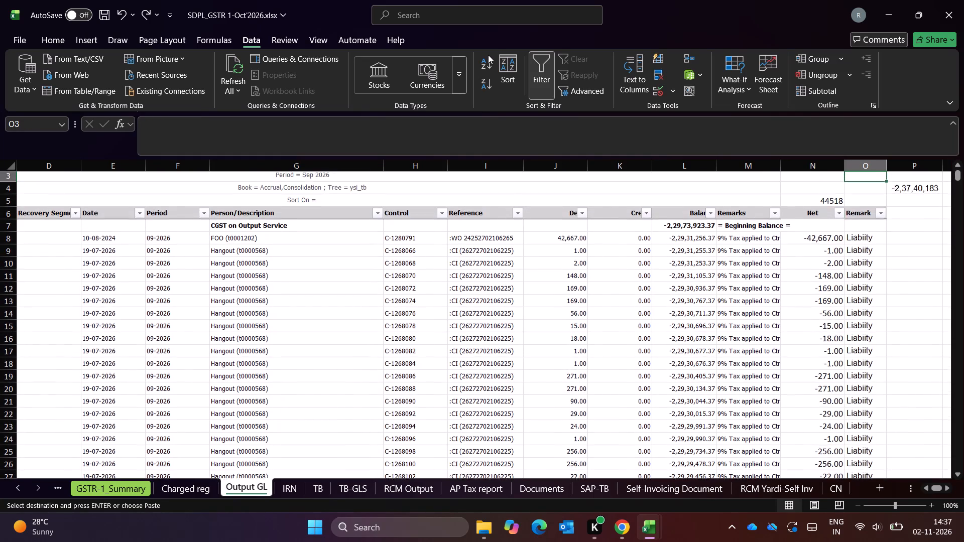
{"action": "key", "text": "Up"}
{"action": "key", "text": "ctrl+Up"}
{"action": "key", "text": "ctrl+Up"}
{"action": "key", "text": "Down"}
{"action": "key", "text": "Down"}
{"action": "key", "text": "Down"}
{"action": "key", "text": "Down"}
{"action": "key", "text": "Right"}
{"action": "key", "text": "Right"}
{"action": "key", "text": "Down"}
{"action": "key", "text": "Down"}
{"action": "key", "text": "Left"}
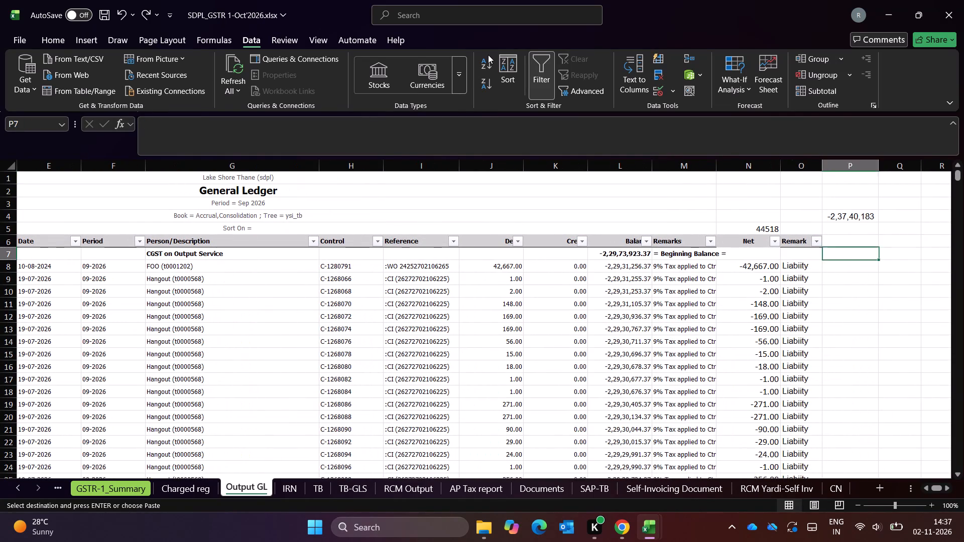
{"action": "key", "text": "Left"}
{"action": "key", "text": "Left"}
{"action": "key", "text": "Up"}
{"action": "key", "text": "Right"}
{"action": "key", "text": "Up"}
{"action": "key", "text": "Up"}
{"action": "key", "text": "Right"}
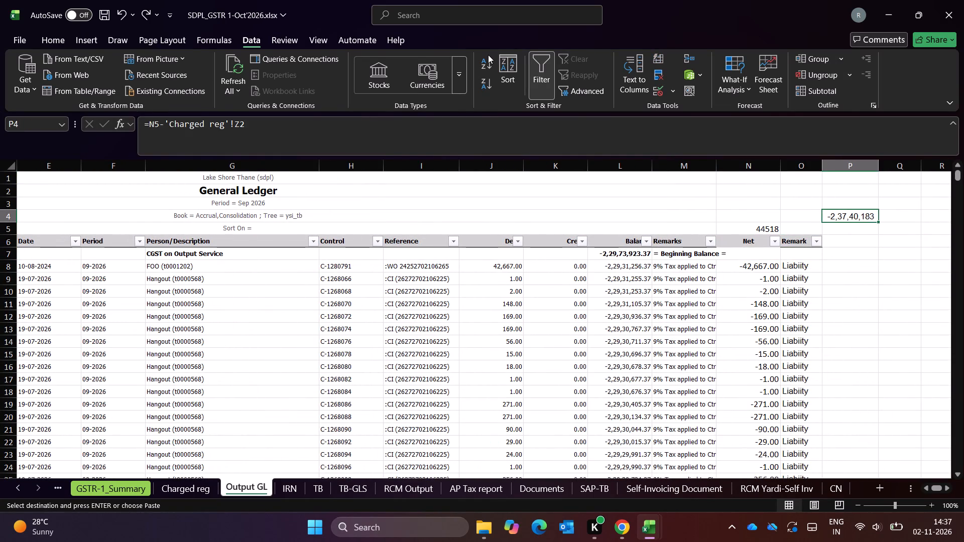
Select the whole CGST ledger block around the Property heading in A6 to examine its extent.
{"action": "key", "text": "Left"}
{"action": "key", "text": "Left"}
{"action": "key", "text": "Down"}
{"action": "key", "text": "ctrl+Left"}
{"action": "key", "text": "ctrl+Left"}
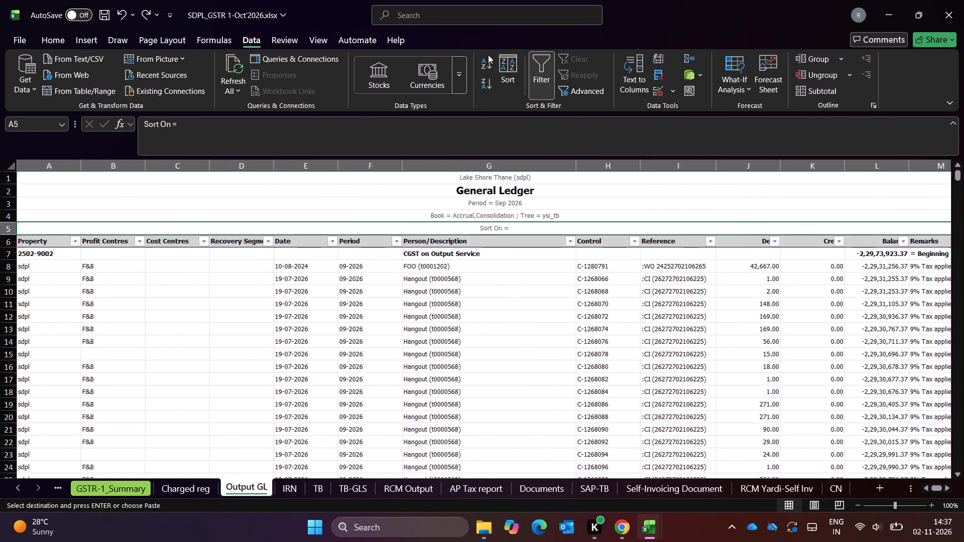
{"action": "key", "text": "Down"}
{"action": "key", "text": "Right"}
{"action": "key", "text": "Right"}
{"action": "key", "text": "Right"}
{"action": "key", "text": "ctrl+Left"}
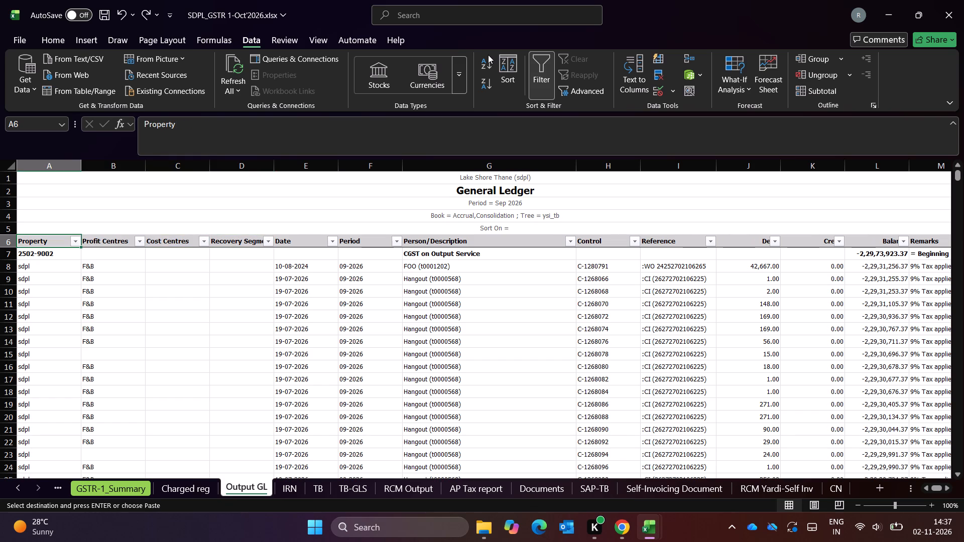
{"action": "key", "text": "ctrl+a"}
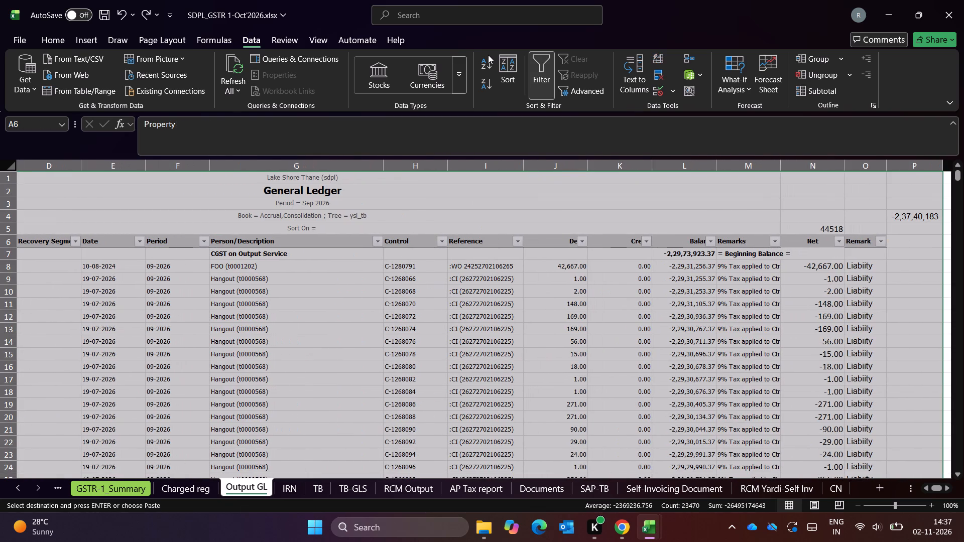
{"action": "key", "text": "Down"}
{"action": "key", "text": "Down"}
{"action": "key", "text": "Down"}
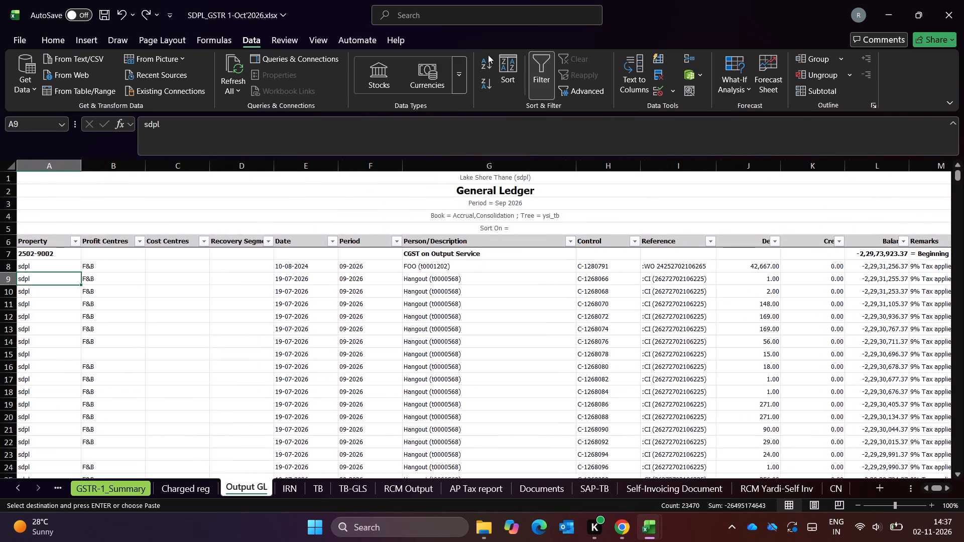
Examine column A through the CGST and SGST ledgers to see where each block starts and ends.
{"action": "key", "text": "ctrl+Down"}
{"action": "key", "text": "Down"}
{"action": "key", "text": "Down"}
{"action": "key", "text": "Down"}
{"action": "key", "text": "Down"}
{"action": "key", "text": "Down"}
{"action": "key", "text": "Down"}
{"action": "key", "text": "Down"}
{"action": "key", "text": "Down"}
{"action": "key", "text": "Down"}
{"action": "key", "text": "Down"}
{"action": "key", "text": "Down"}
{"action": "key", "text": "Down"}
{"action": "key", "text": "Down"}
{"action": "key", "text": "Down"}
{"action": "key", "text": "Down"}
{"action": "key", "text": "Down"}
{"action": "key", "text": "Down"}
{"action": "key", "text": "Down"}
{"action": "key", "text": "Down"}
{"action": "key", "text": "Down"}
{"action": "key", "text": "Down"}
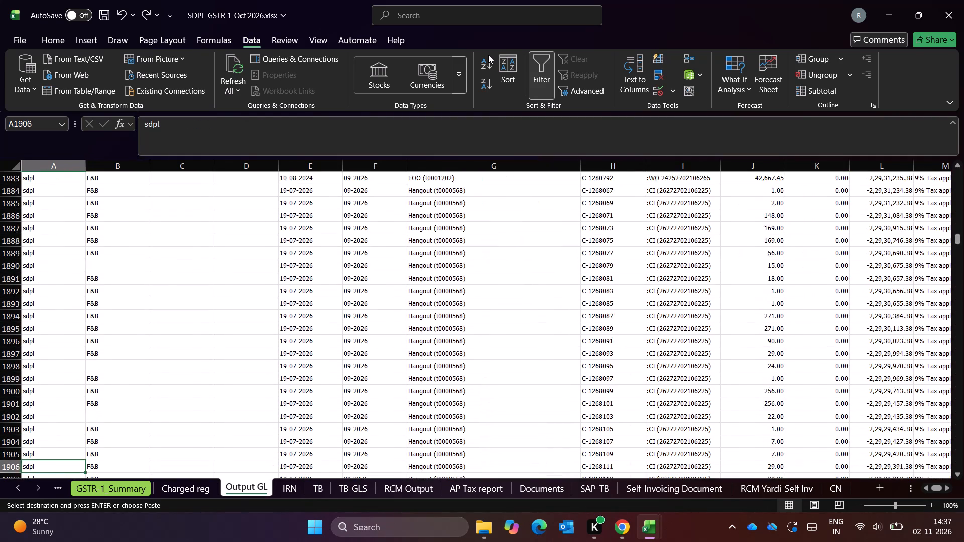
{"action": "key", "text": "ctrl+Down"}
{"action": "key", "text": "Down"}
{"action": "key", "text": "Down"}
{"action": "key", "text": "Down"}
{"action": "key", "text": "Down"}
{"action": "key", "text": "Down"}
{"action": "key", "text": "Down"}
{"action": "key", "text": "Down"}
{"action": "key", "text": "Down"}
{"action": "key", "text": "Down"}
{"action": "key", "text": "Down"}
{"action": "key", "text": "Down"}
{"action": "key", "text": "Down"}
{"action": "key", "text": "Down"}
{"action": "key", "text": "Down"}
{"action": "key", "text": "Down"}
{"action": "key", "text": "Down"}
{"action": "key", "text": "Down"}
{"action": "key", "text": "Down"}
{"action": "key", "text": "ctrl+Down"}
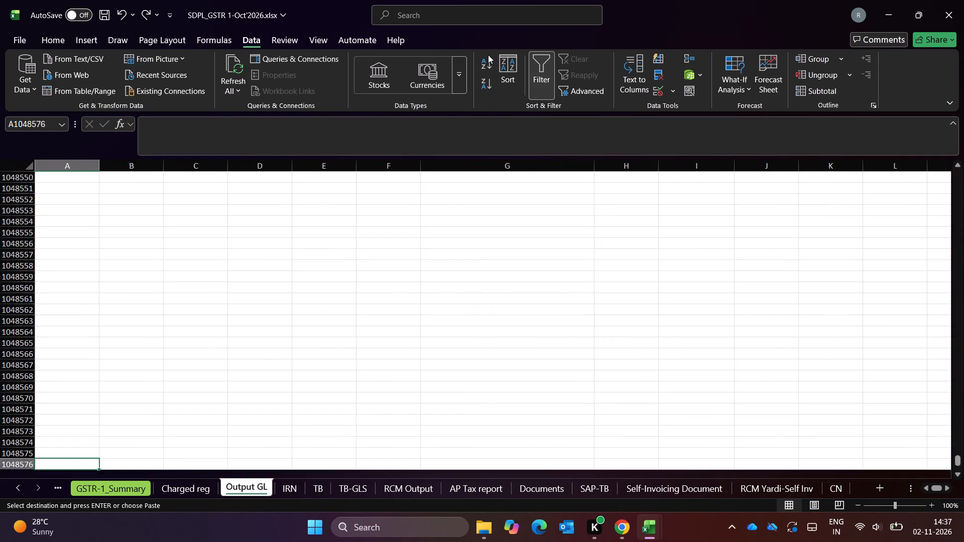
{"action": "key", "text": "ctrl+Up"}
{"action": "key", "text": "ctrl+Up"}
{"action": "key", "text": "Up"}
{"action": "key", "text": "Down"}
{"action": "key", "text": "Down"}
{"action": "key", "text": "Down"}
{"action": "key", "text": "Down"}
{"action": "key", "text": "Down"}
{"action": "key", "text": "Down"}
{"action": "key", "text": "ctrl+Up"}
{"action": "key", "text": "ctrl+Up"}
{"action": "key", "text": "ctrl+Up"}
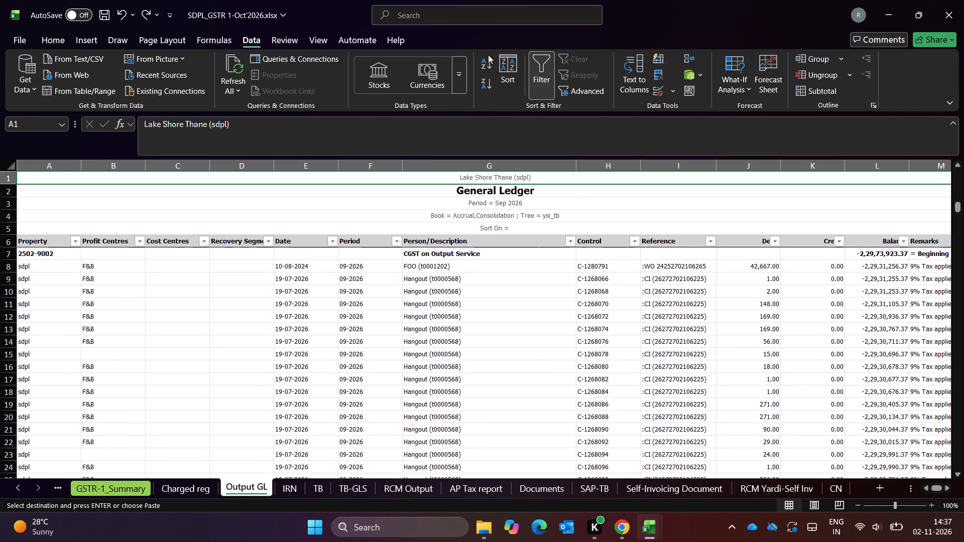
{"action": "key", "text": "Up"}
{"action": "key", "text": "Up"}
{"action": "key", "text": "Up"}
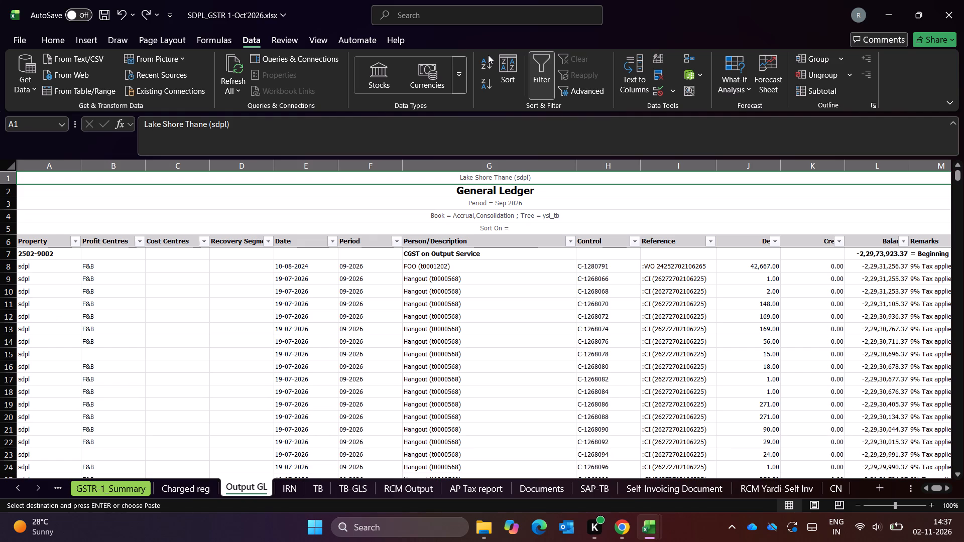
Clear the contents of the September CGST on Output Service ledger block, including its headings and check figures, starting at A1.
{"action": "key", "text": "ctrl+a"}
{"action": "key", "text": "Delete"}
{"action": "key", "text": "ctrl+Up"}
{"action": "key", "text": "ctrl+Up"}
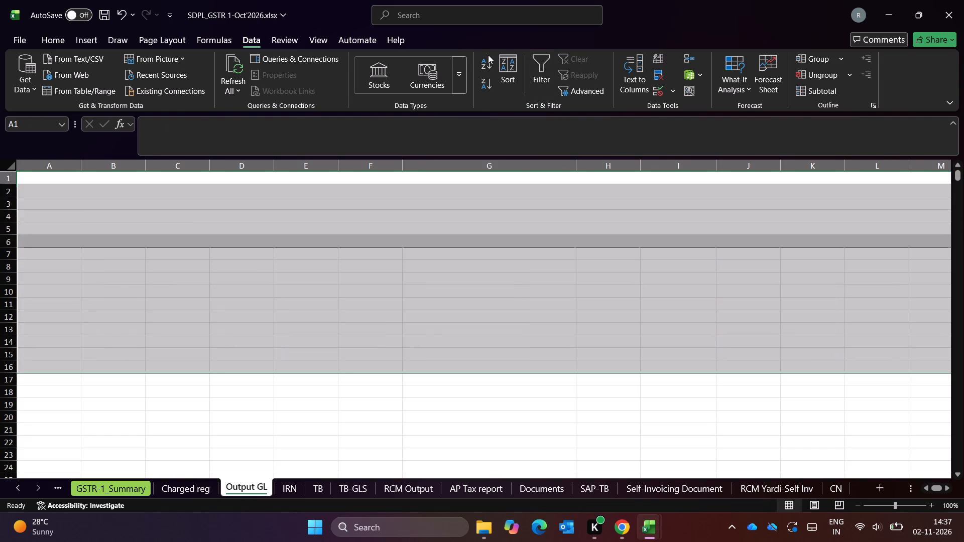
{"action": "key", "text": "Down"}
{"action": "key", "text": "Down"}
{"action": "key", "text": "Down"}
{"action": "key", "text": "Down"}
{"action": "key", "text": "Up"}
{"action": "key", "text": "Up"}
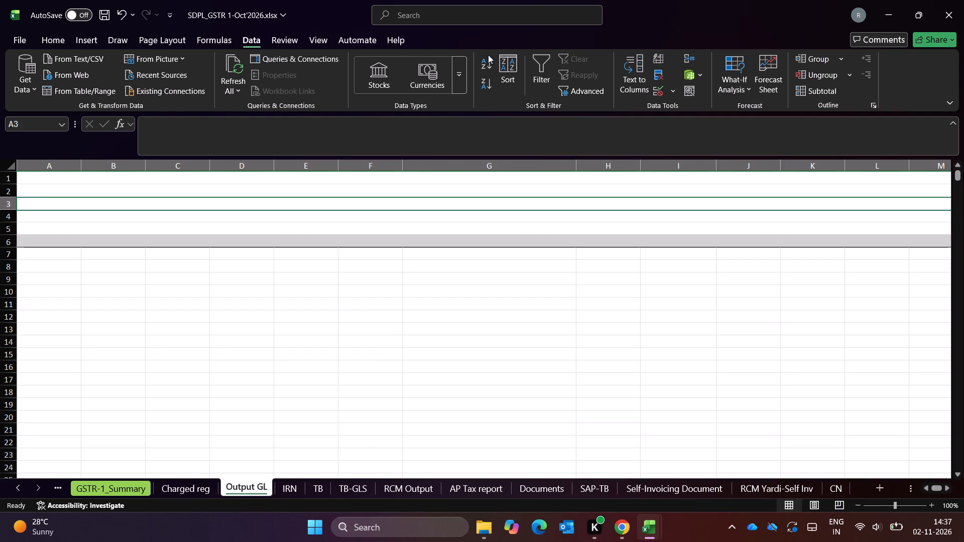
{"action": "key", "text": "Up"}
{"action": "key", "text": "Up"}
{"action": "key", "text": "Up"}
{"action": "key", "text": "Down"}
{"action": "key", "text": "Down"}
{"action": "key", "text": "Down"}
Clear the rest of the Output GL sheet's contents, including the September SGST on Output Service ledger.
{"action": "key", "text": "ctrl+Down"}
{"action": "key", "text": "ctrl+Down"}
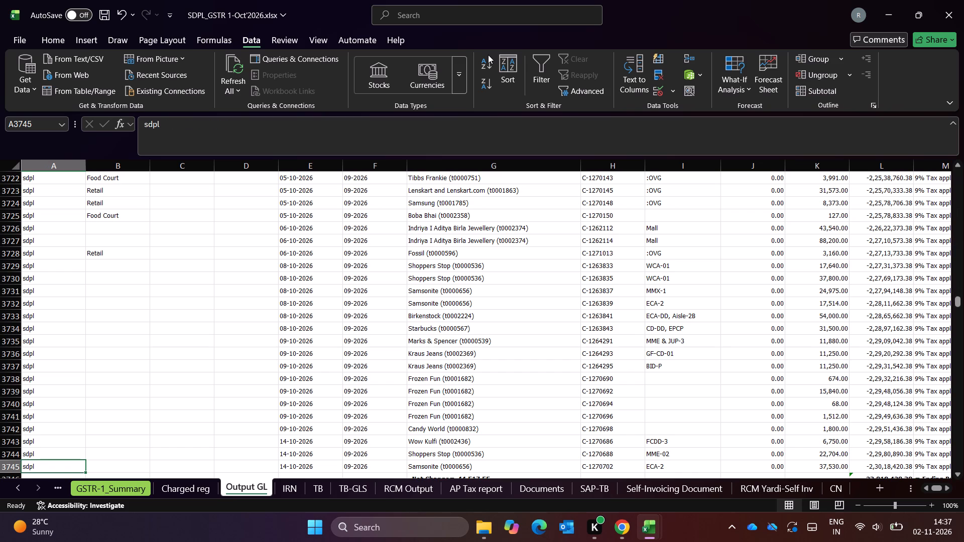
{"action": "key", "text": "ctrl+a"}
{"action": "key", "text": "ctrl+a"}
{"action": "key", "text": "ctrl+a"}
{"action": "key", "text": "ctrl+a"}
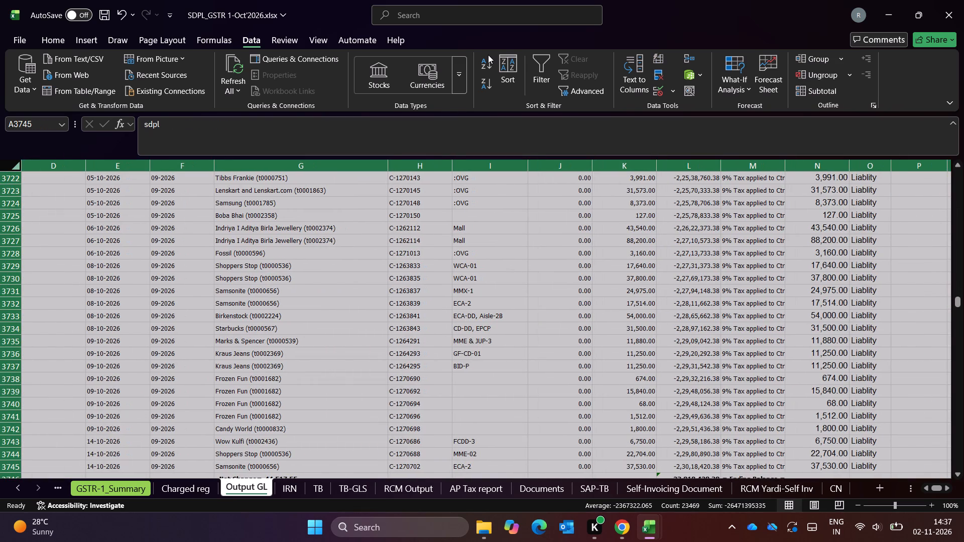
{"action": "key", "text": "Up"}
{"action": "key", "text": "Up"}
{"action": "key", "text": "Up"}
{"action": "key", "text": "Up"}
{"action": "key", "text": "ctrl+Up"}
{"action": "key", "text": "ctrl+Up"}
{"action": "key", "text": "ctrl+Up"}
{"action": "key", "text": "ctrl+Up"}
{"action": "key", "text": "ctrl+Up"}
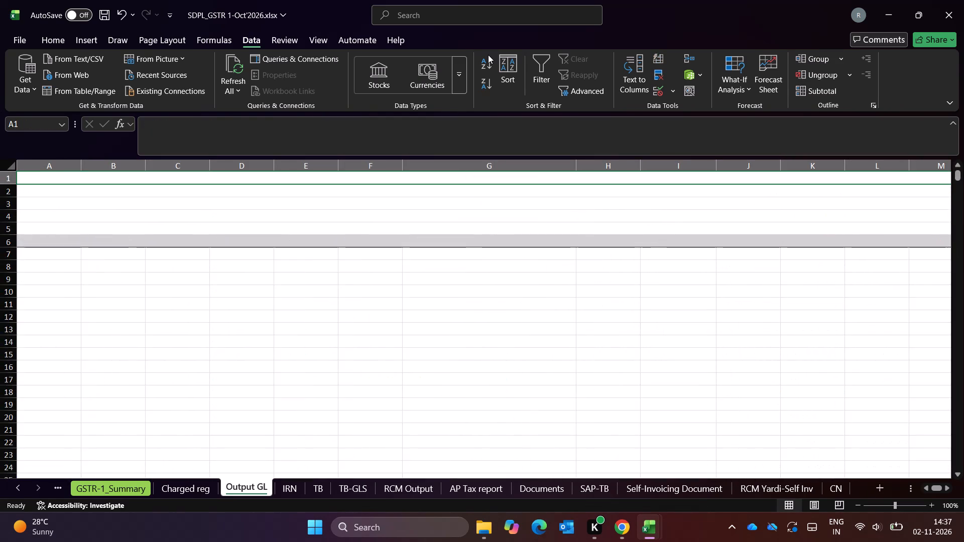
{"action": "key", "text": "ctrl+a"}
{"action": "key", "text": "ctrl+a"}
{"action": "key", "text": "ctrl+a"}
{"action": "key", "text": "ctrl+a"}
{"action": "key", "text": "Delete"}
{"action": "key", "text": "Down"}
{"action": "key", "text": "Down"}
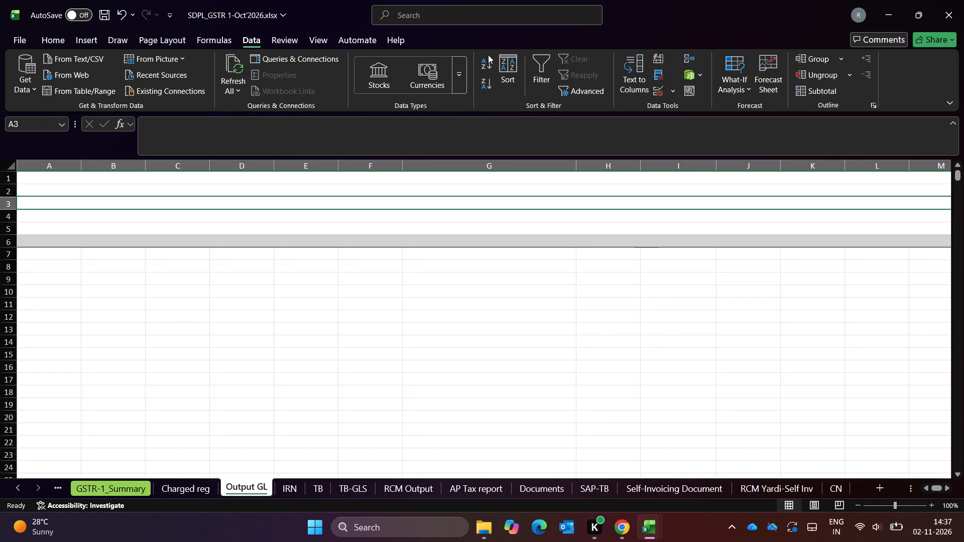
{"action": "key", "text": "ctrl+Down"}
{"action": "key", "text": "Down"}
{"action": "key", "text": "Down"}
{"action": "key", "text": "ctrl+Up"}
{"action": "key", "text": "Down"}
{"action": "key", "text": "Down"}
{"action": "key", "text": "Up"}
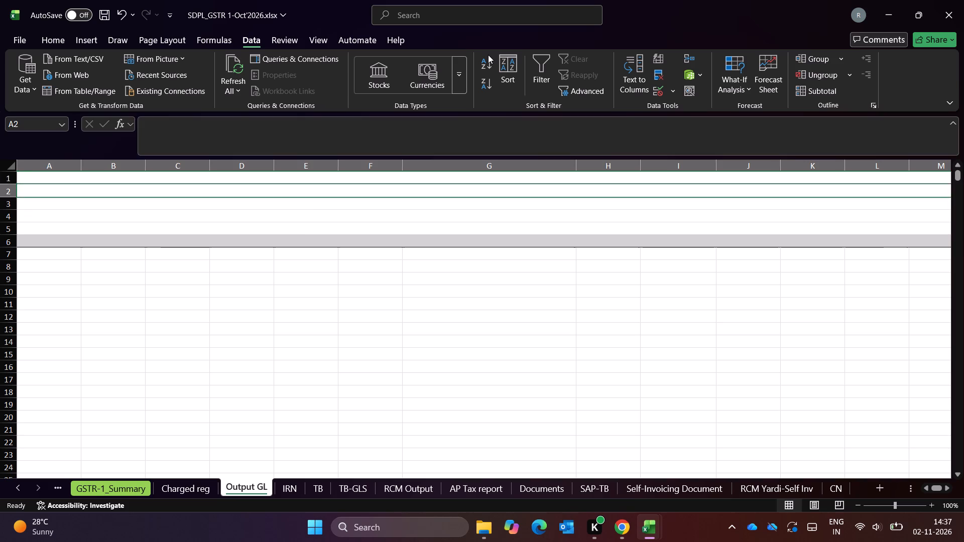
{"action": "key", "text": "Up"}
Switch to the CustChargeReg_CustChargeReg_82 workbook and close it without saving its changes.
{"action": "key", "text": "alt+Tab"}
{"action": "key", "text": "alt+Right"}
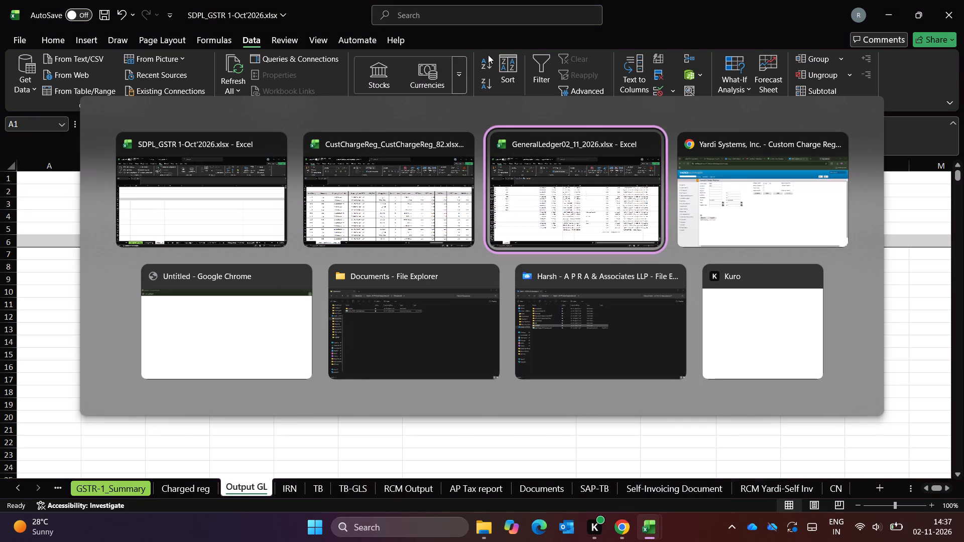
{"action": "key", "text": "alt+Left"}
{"action": "left_click", "coordinate": [963, 0]}
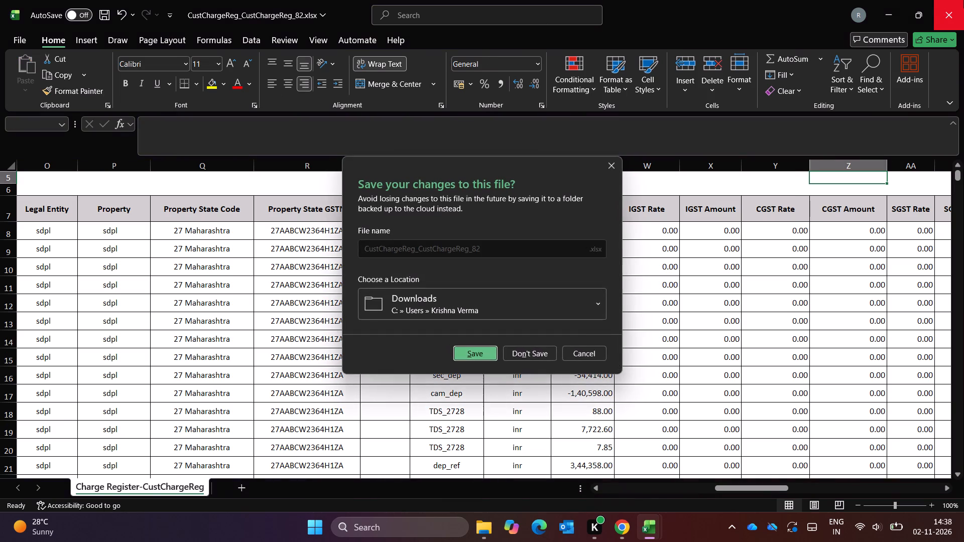
{"action": "key", "text": "Right"}
{"action": "key", "text": "Return"}
Copy the October General Ledger report from its General Ledger title row through its totals into Output GL, starting at A1.
{"action": "key", "text": "alt+Tab"}
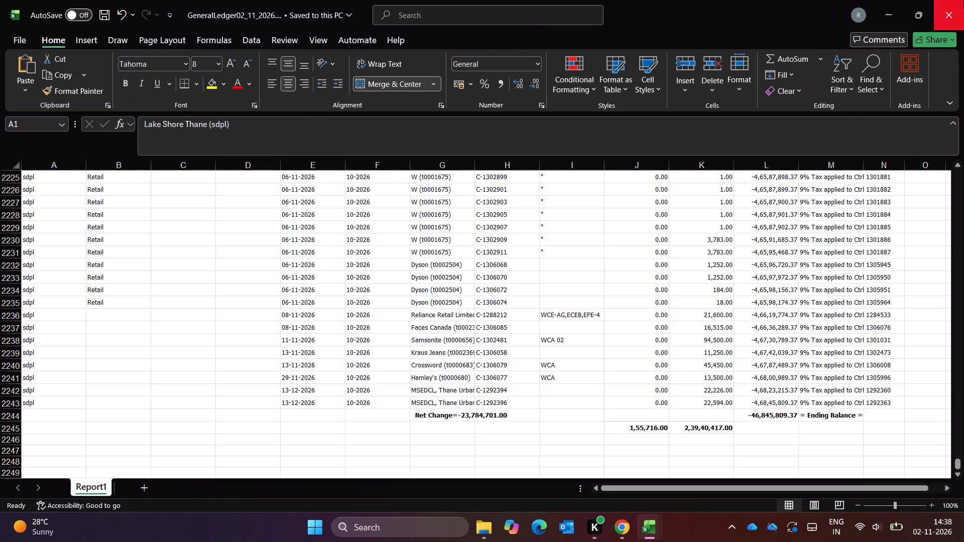
{"action": "key", "text": "Up"}
{"action": "key", "text": "ctrl+Up"}
{"action": "key", "text": "ctrl+Up"}
{"action": "key", "text": "Down"}
{"action": "key", "text": "ctrl+a"}
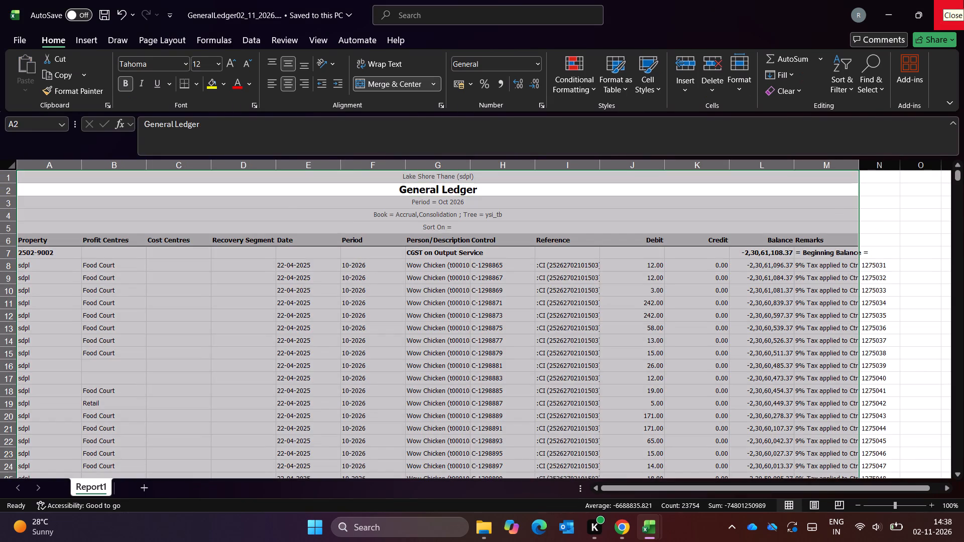
{"action": "key", "text": "shift+Down"}
{"action": "key", "text": "shift+Down"}
{"action": "key", "text": "shift+Down"}
{"action": "key", "text": "shift+Down"}
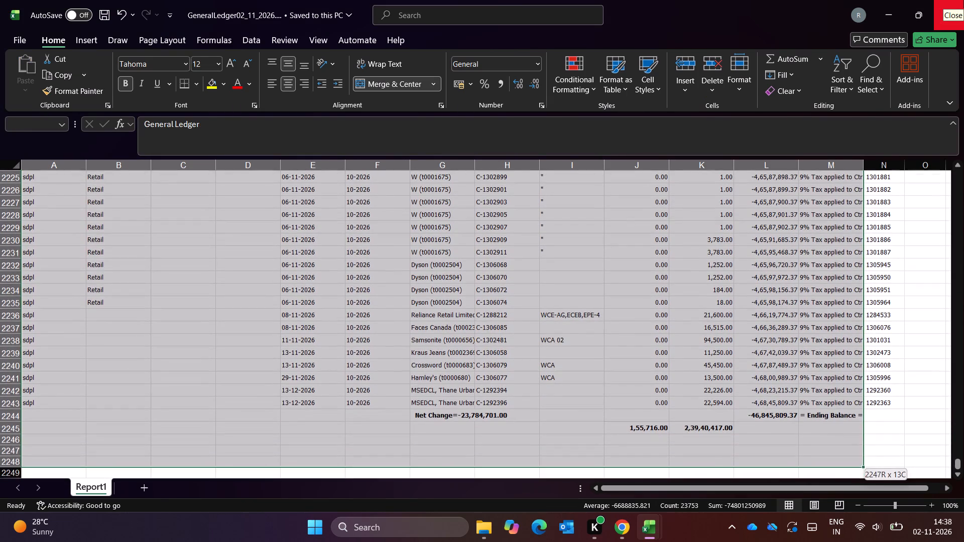
{"action": "key", "text": "ctrl+c"}
{"action": "key", "text": "alt+Tab"}
{"action": "key", "text": "Up"}
{"action": "key", "text": "Up"}
{"action": "key", "text": "ctrl+v"}
Remove the leftover borders and grey fill from cells N6:O6 in the opening balance row.
{"action": "key", "text": "Down"}
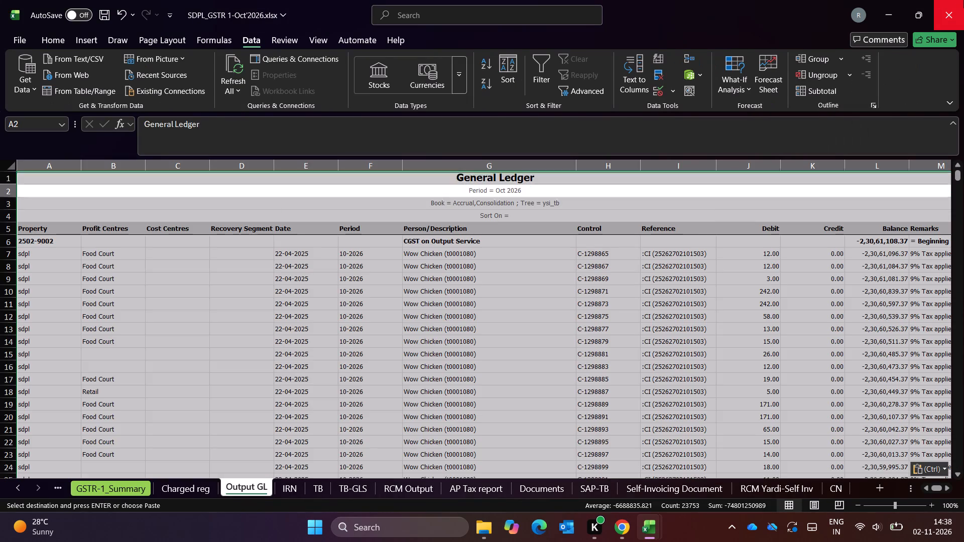
{"action": "key", "text": "Down"}
{"action": "key", "text": "Down"}
{"action": "key", "text": "Down"}
{"action": "key", "text": "Right"}
{"action": "key", "text": "Right"}
{"action": "key", "text": "Right"}
{"action": "key", "text": "Right"}
{"action": "key", "text": "Right"}
{"action": "key", "text": "Right"}
{"action": "key", "text": "Right"}
{"action": "key", "text": "Right"}
{"action": "key", "text": "Right"}
{"action": "key", "text": "Right"}
{"action": "key", "text": "Right"}
{"action": "key", "text": "Right"}
{"action": "key", "text": "Right"}
{"action": "key", "text": "Right"}
{"action": "key", "text": "Right"}
{"action": "key", "text": "Right"}
{"action": "key", "text": "Right"}
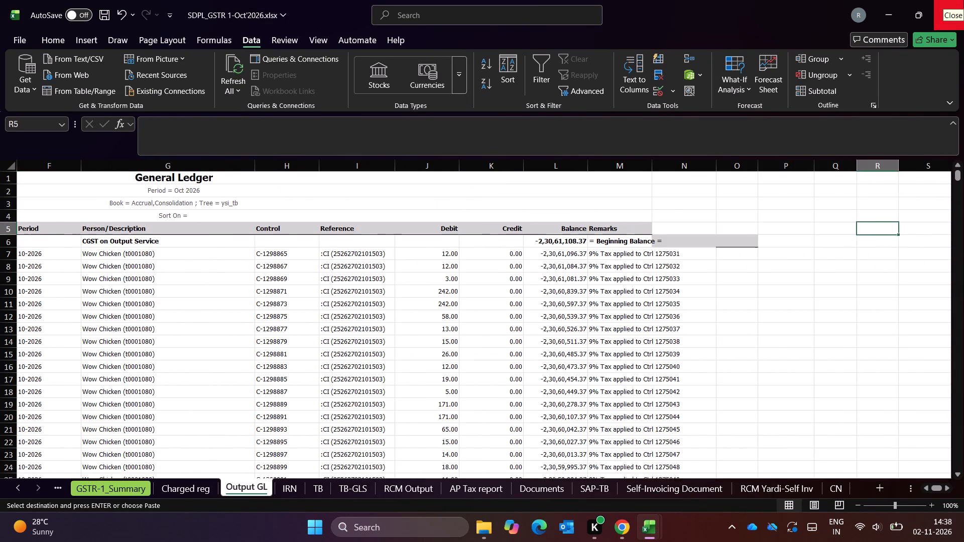
{"action": "key", "text": "Left"}
{"action": "key", "text": "Left"}
{"action": "key", "text": "Left"}
{"action": "key", "text": "Left"}
{"action": "key", "text": "Left"}
{"action": "key", "text": "Right"}
{"action": "key", "text": "Down"}
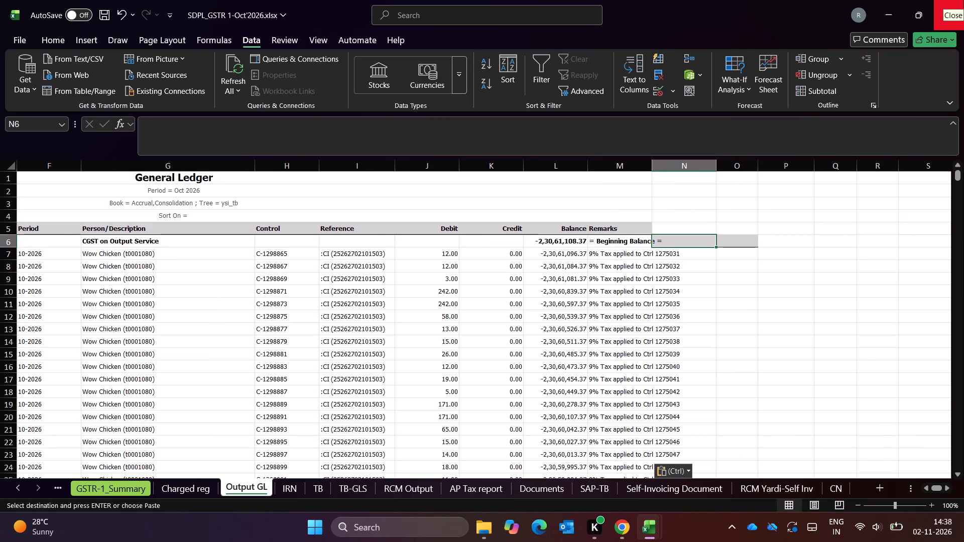
{"action": "key", "text": "shift+Right"}
{"action": "type", "text": "hbn"}
{"action": "key", "text": "Escape"}
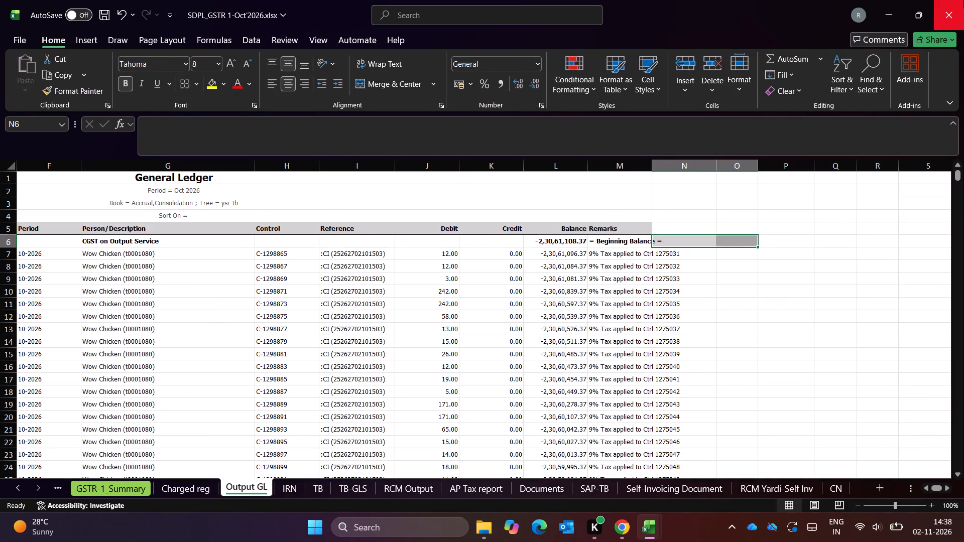
{"action": "key", "text": "Escape"}
{"action": "key", "text": "h"}
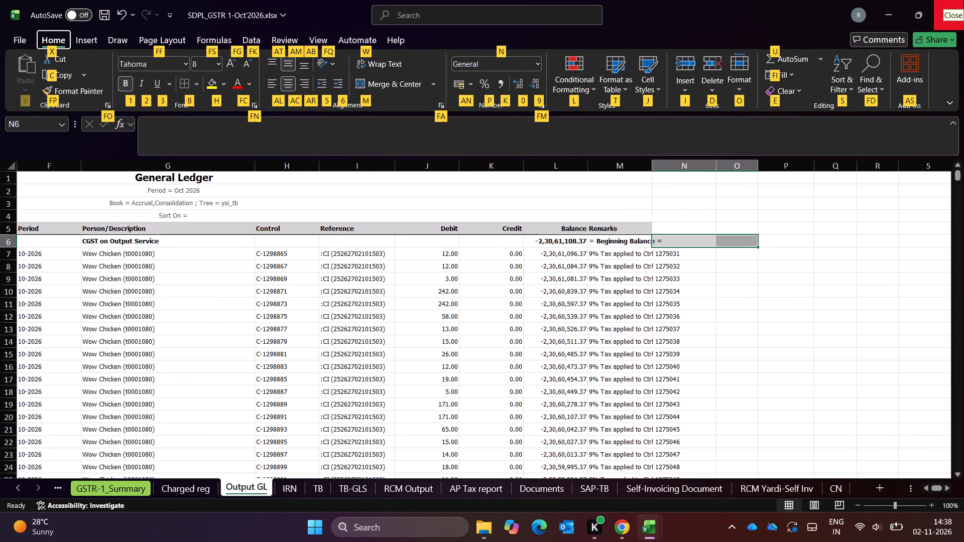
{"action": "key", "text": "h"}
{"action": "key", "text": "n"}
{"action": "key", "text": "Down"}
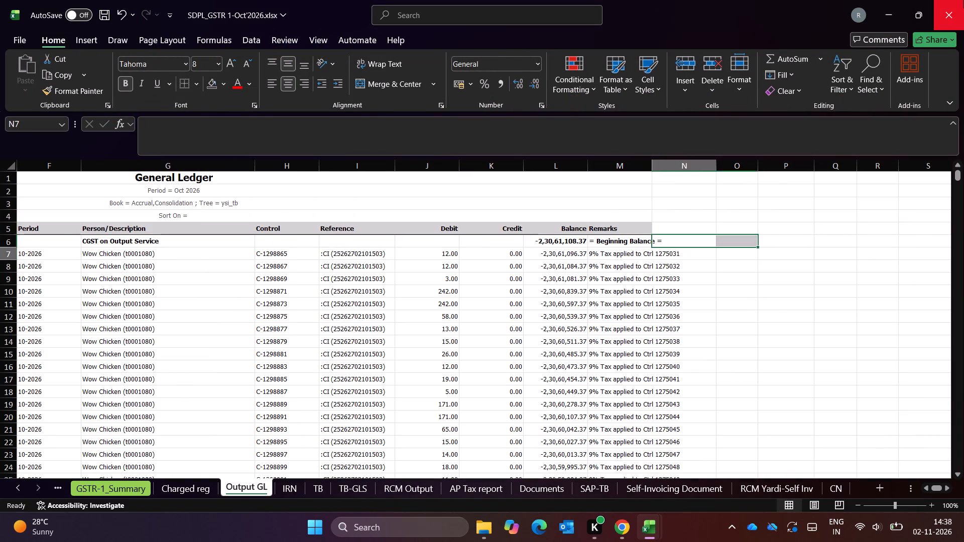
Enter the heading Net in N5, beside the Remarks heading.
{"action": "key", "text": "Up"}
{"action": "key", "text": "Up"}
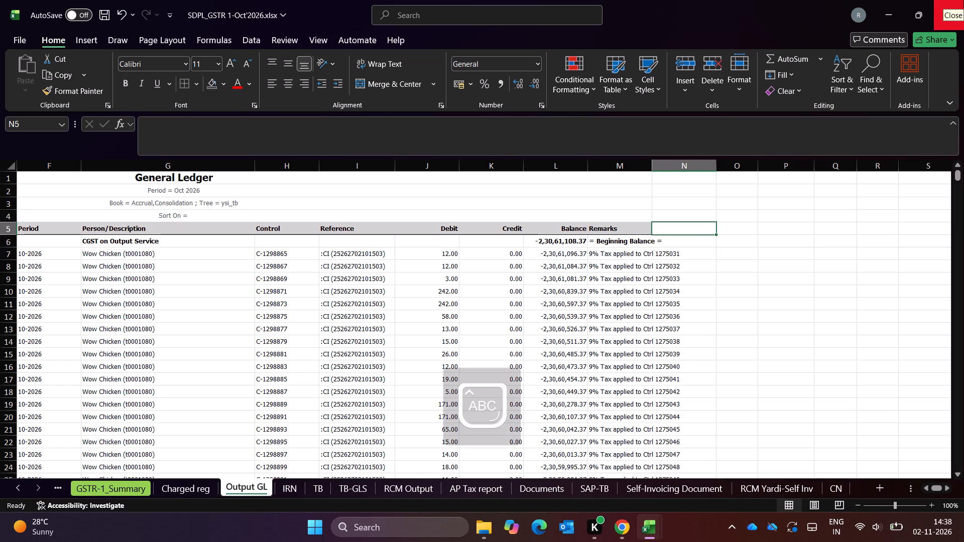
{"action": "type", "text": "et"}
{"action": "key", "text": "Return"}
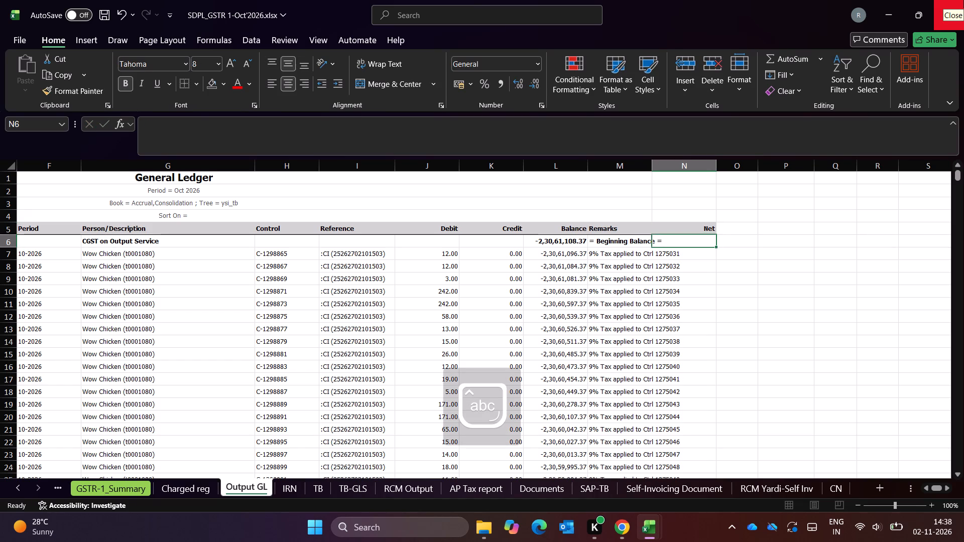
Enter the Net formula =J7-K7 in N7, subtracting Credit from Debit for the first CGST entry.
{"action": "key", "text": "Down"}
{"action": "key", "text": "equal"}
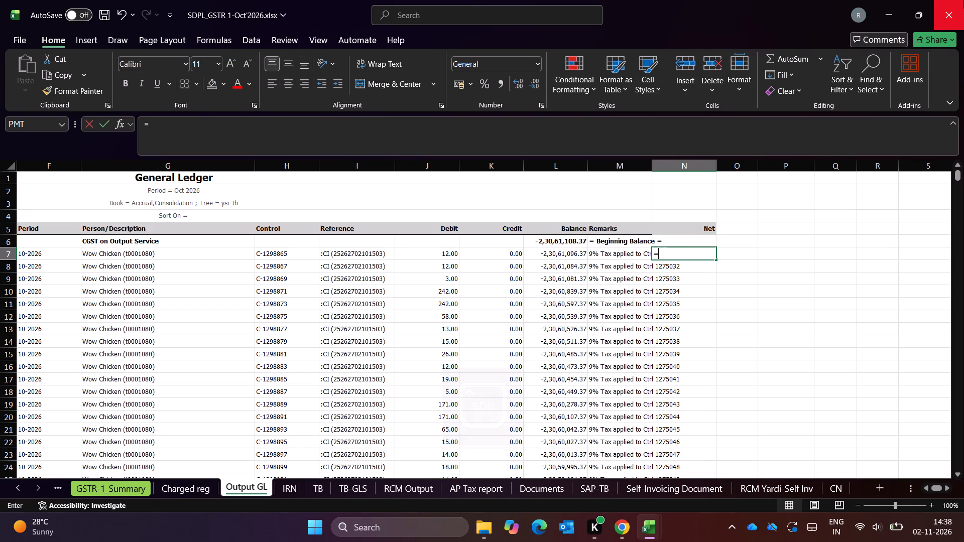
{"action": "key", "text": "Left"}
{"action": "key", "text": "Left"}
{"action": "key", "text": "Left"}
{"action": "key", "text": "Left"}
{"action": "key", "text": "minus"}
{"action": "key", "text": "Left"}
{"action": "key", "text": "Left"}
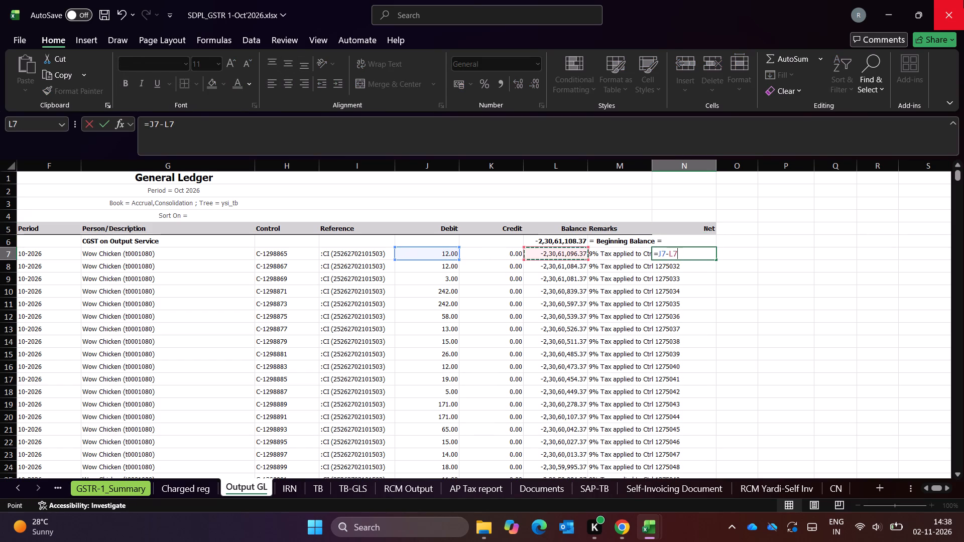
{"action": "key", "text": "Left"}
{"action": "key", "text": "Return"}
Fill the Net formula down to N2242, the last CGST entry above the Ending Balance row.
{"action": "key", "text": "Left"}
{"action": "key", "text": "ctrl+Down"}
{"action": "key", "text": "Down"}
{"action": "key", "text": "Up"}
{"action": "key", "text": "Right"}
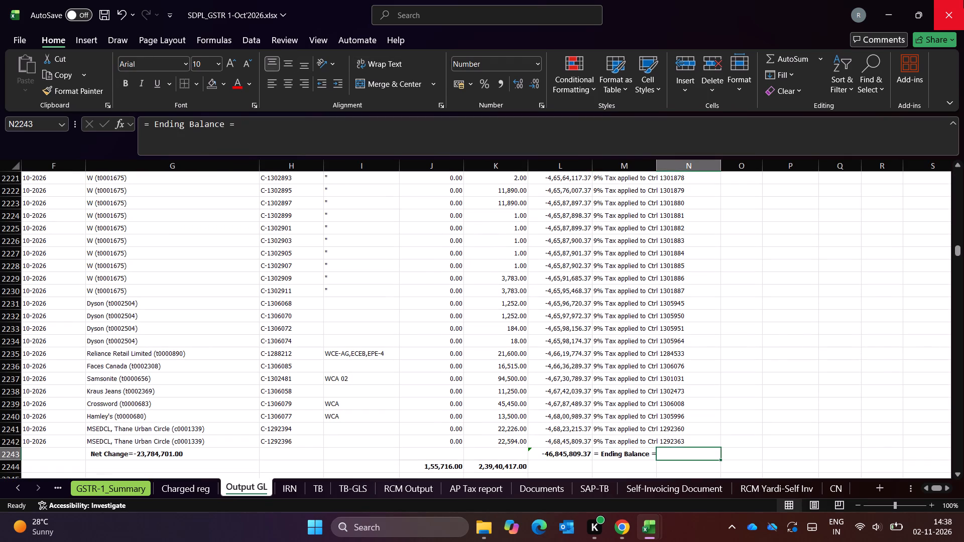
{"action": "key", "text": "Up"}
{"action": "key", "text": "ctrl+shift+Up"}
{"action": "key", "text": "ctrl+d"}
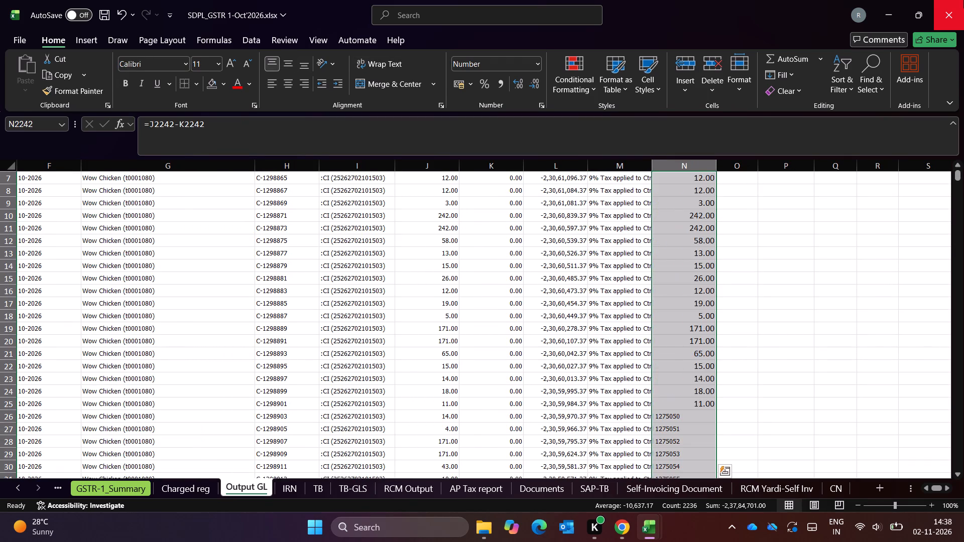
Examine the filled Net column and its heading from the first ledger entry to the last.
{"action": "key", "text": "ctrl+Up"}
{"action": "key", "text": "Up"}
{"action": "key", "text": "Up"}
{"action": "key", "text": "Up"}
{"action": "key", "text": "Up"}
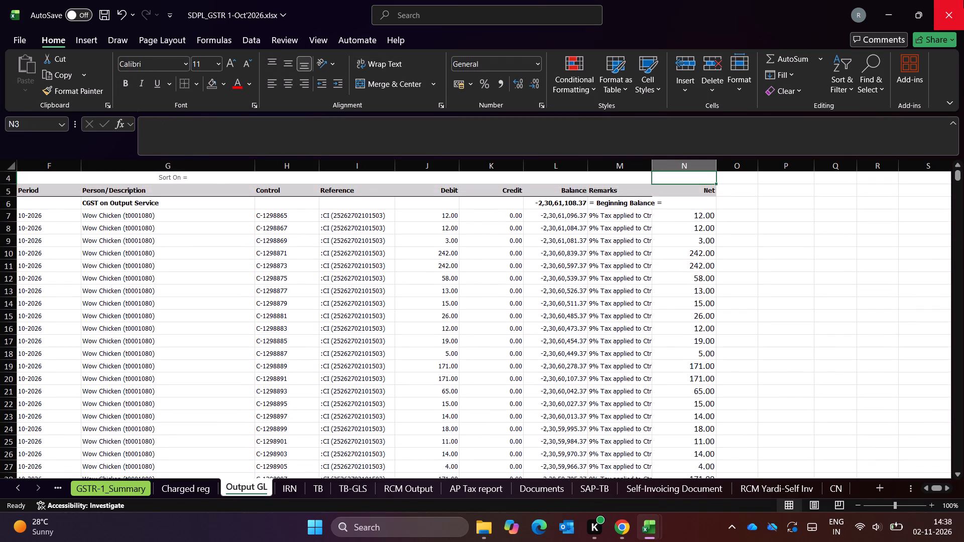
{"action": "key", "text": "Up"}
{"action": "key", "text": "Down"}
{"action": "key", "text": "Down"}
{"action": "key", "text": "Down"}
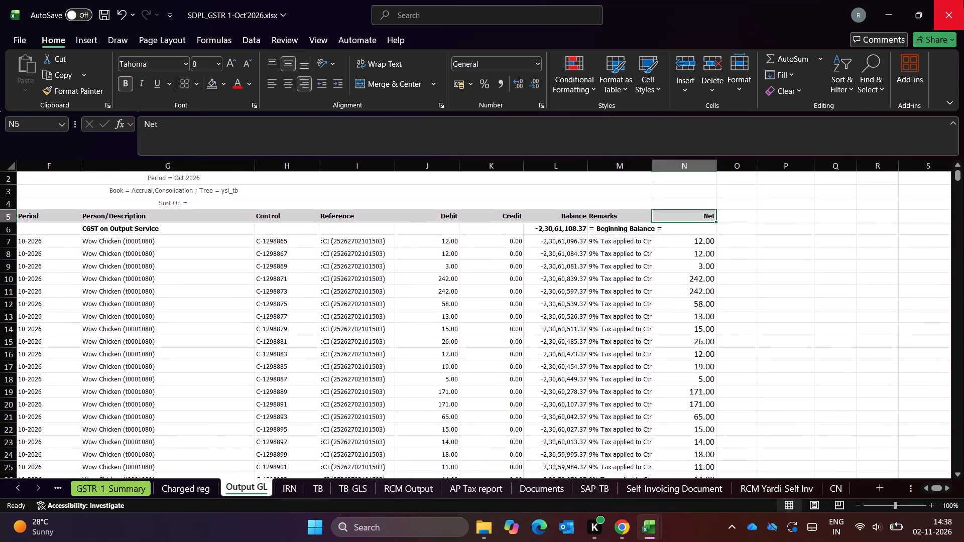
{"action": "key", "text": "Down"}
{"action": "key", "text": "Down"}
{"action": "key", "text": "Down"}
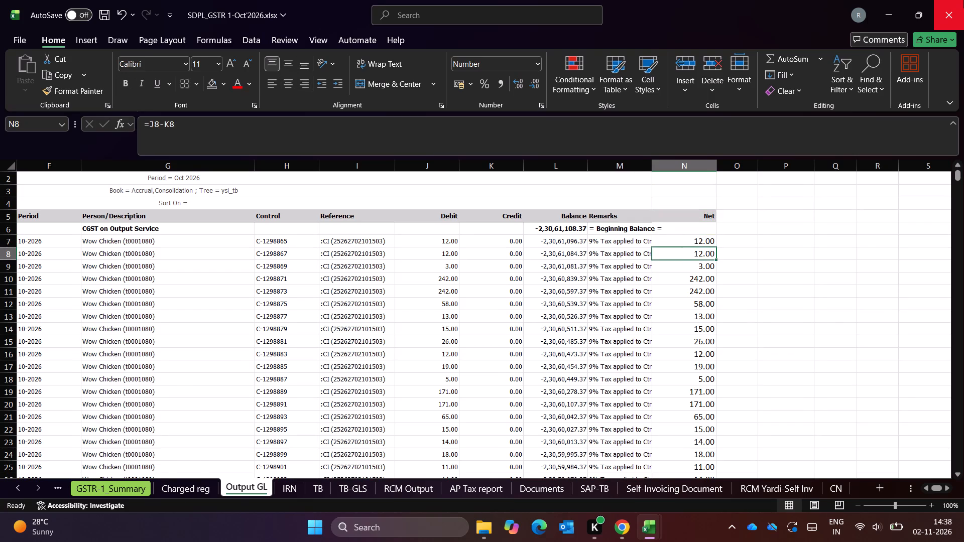
{"action": "key", "text": "ctrl+Down"}
{"action": "key", "text": "ctrl+Up"}
{"action": "key", "text": "Up"}
{"action": "key", "text": "Up"}
{"action": "key", "text": "Up"}
{"action": "key", "text": "Up"}
{"action": "key", "text": "Up"}
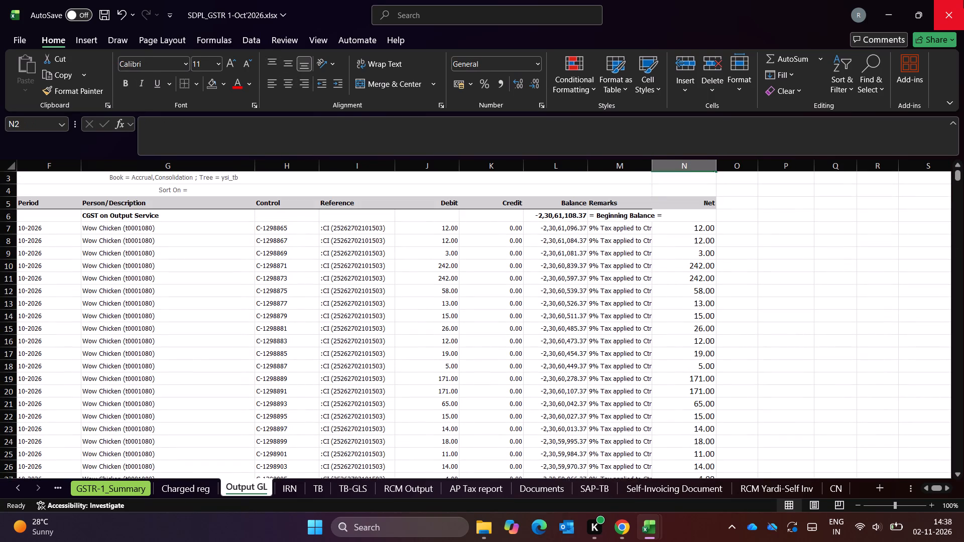
Enter the heading Remark in O5, beside the Net heading.
{"action": "key", "text": "Down"}
{"action": "key", "text": "Down"}
{"action": "key", "text": "Right"}
{"action": "key", "text": "Down"}
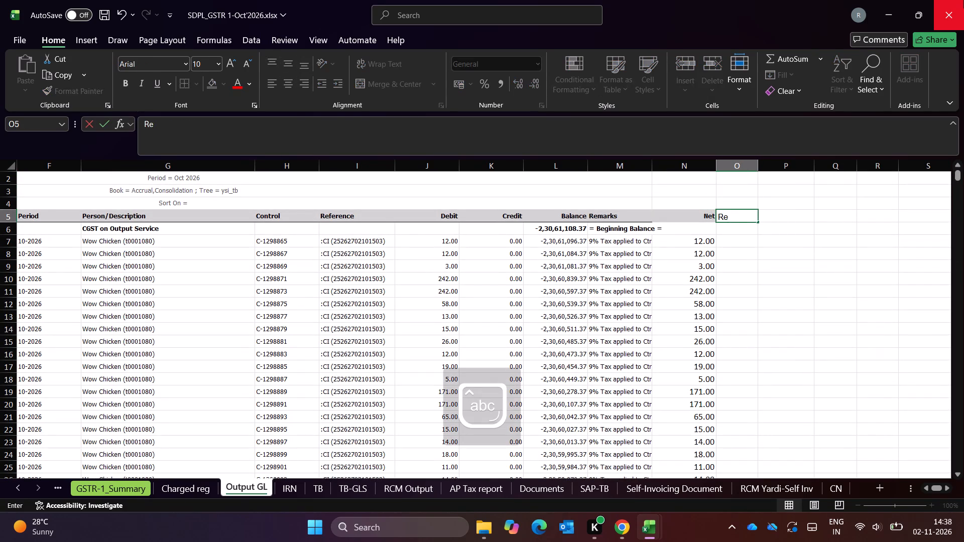
{"action": "key", "text": "Return"}
Apply the Net heading's formatting from N5 to the Remark heading in O5, pasting formats only.
{"action": "key", "text": "Up"}
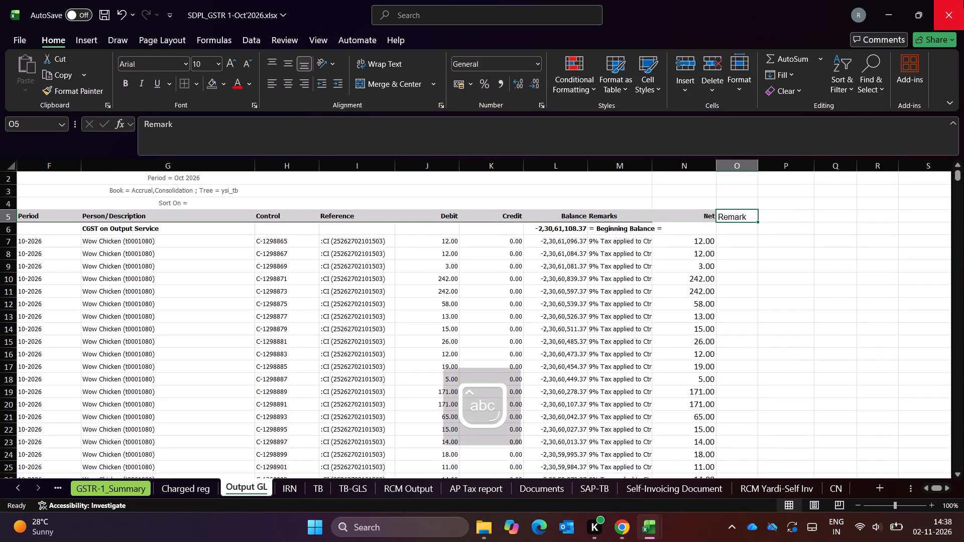
{"action": "key", "text": "Left"}
{"action": "key", "text": "ctrl+c"}
{"action": "key", "text": "Right"}
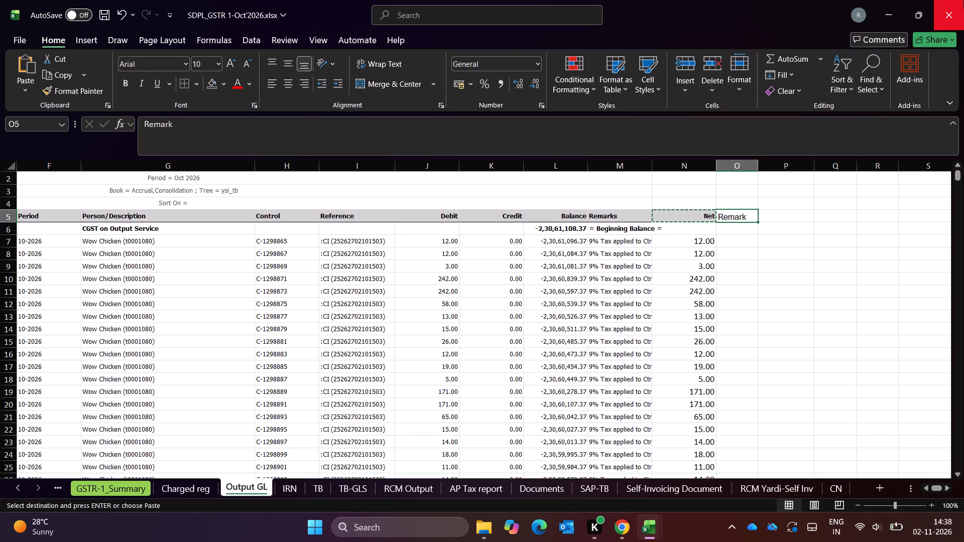
{"action": "key", "text": "ctrl+alt+v"}
{"action": "key", "text": "f"}
{"action": "key", "text": "Down"}
{"action": "key", "text": "Down"}
{"action": "key", "text": "Return"}
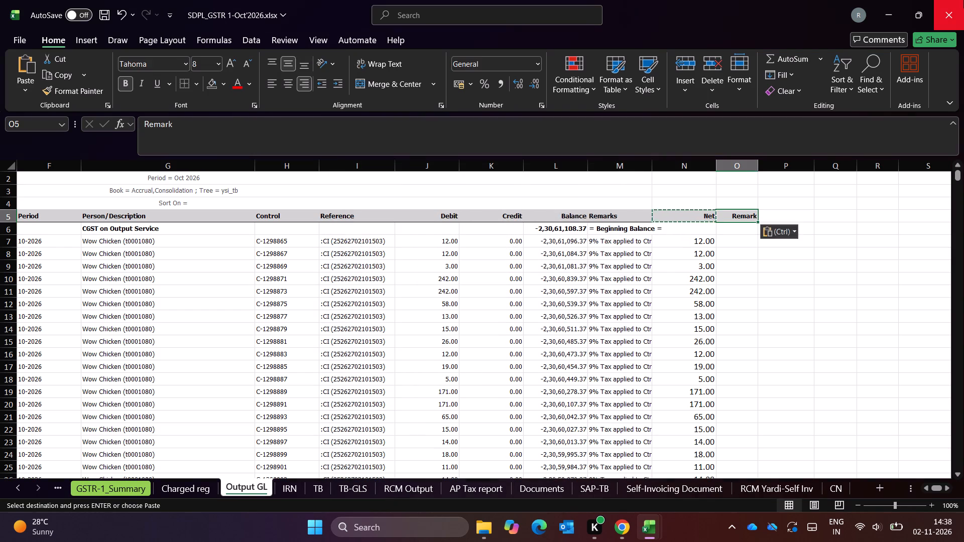
{"action": "key", "text": "Escape"}
Turn on filters for the CGST ledger's heading row A5:O5, from Property to Remark.
{"action": "key", "text": "Down"}
{"action": "key", "text": "Down"}
{"action": "key", "text": "Down"}
{"action": "key", "text": "Up"}
{"action": "key", "text": "Up"}
{"action": "key", "text": "Up"}
{"action": "key", "text": "Up"}
{"action": "key", "text": "Down"}
{"action": "key", "text": "ctrl+shift+Left"}
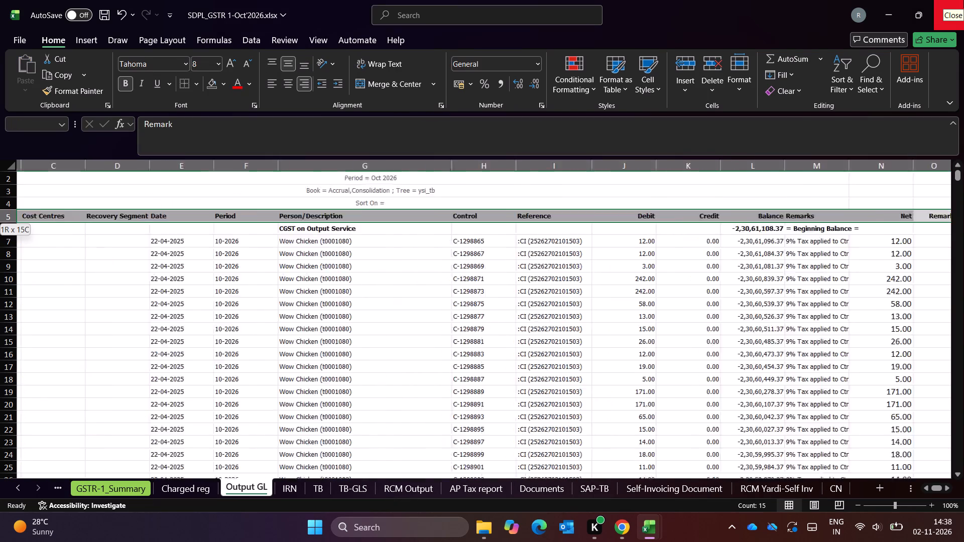
{"action": "key", "text": "ctrl+shift+l"}
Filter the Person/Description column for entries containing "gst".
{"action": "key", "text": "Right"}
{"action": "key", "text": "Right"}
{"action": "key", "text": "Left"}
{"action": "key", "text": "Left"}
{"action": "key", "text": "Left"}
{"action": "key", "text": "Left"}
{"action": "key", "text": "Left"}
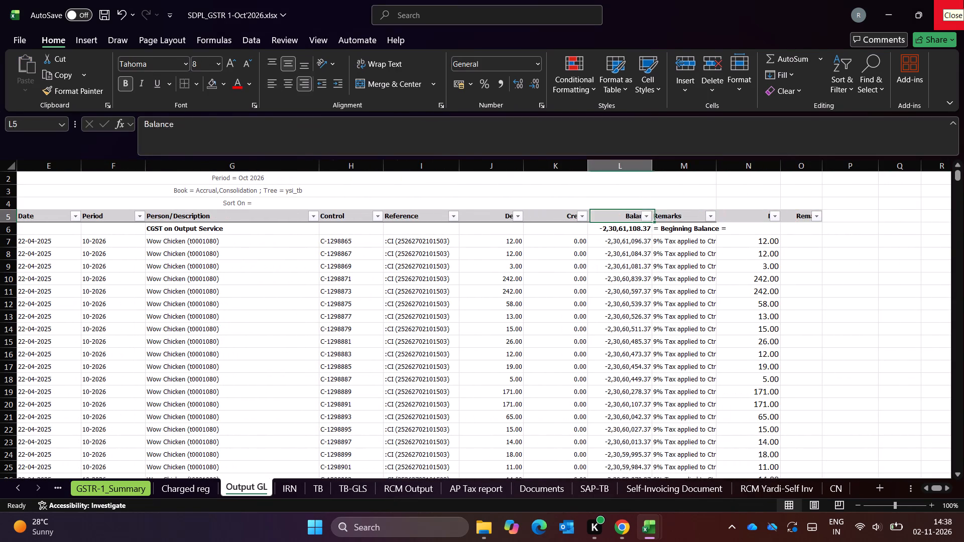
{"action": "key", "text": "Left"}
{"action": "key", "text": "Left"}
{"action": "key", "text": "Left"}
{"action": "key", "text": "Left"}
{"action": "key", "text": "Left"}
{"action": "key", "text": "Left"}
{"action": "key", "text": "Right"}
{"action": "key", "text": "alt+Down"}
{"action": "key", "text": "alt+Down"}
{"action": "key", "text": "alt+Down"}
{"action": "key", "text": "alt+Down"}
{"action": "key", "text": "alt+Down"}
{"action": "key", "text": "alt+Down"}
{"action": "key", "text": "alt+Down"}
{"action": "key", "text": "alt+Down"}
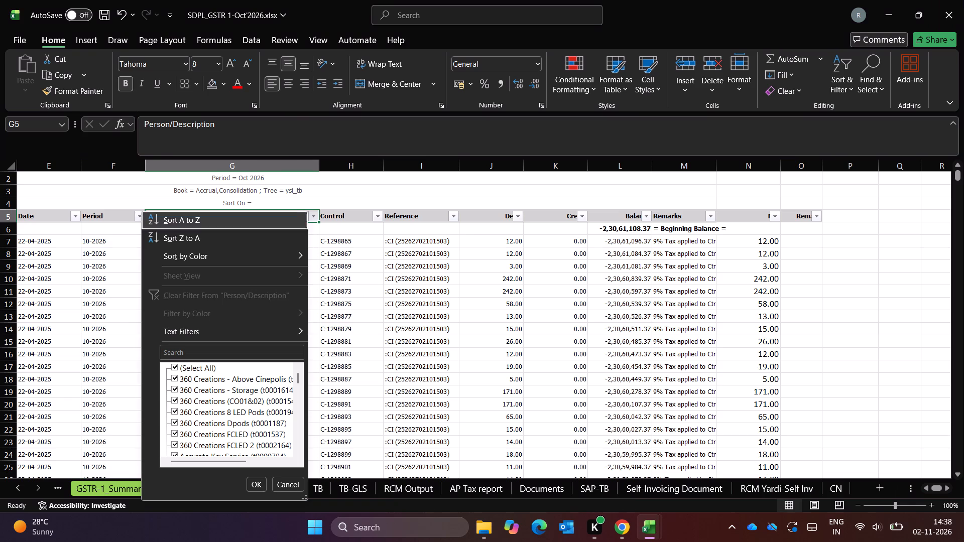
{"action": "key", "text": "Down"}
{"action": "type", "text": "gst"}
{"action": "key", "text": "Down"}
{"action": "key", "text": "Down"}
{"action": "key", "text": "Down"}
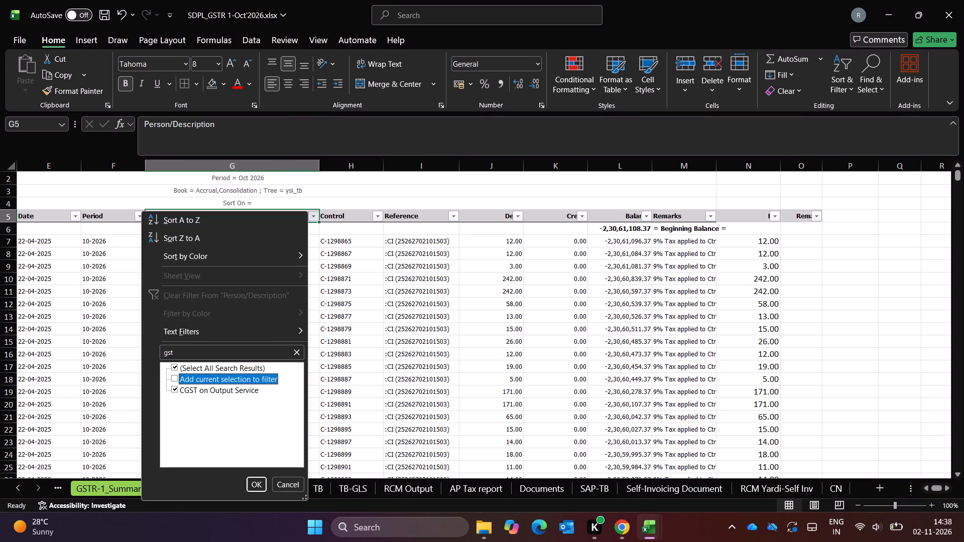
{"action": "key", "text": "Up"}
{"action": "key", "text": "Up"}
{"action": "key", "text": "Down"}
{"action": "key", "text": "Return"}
Examine the filtered CGST ledger row across the columns from Person/Description to Remarks.
{"action": "key", "text": "Right"}
{"action": "key", "text": "Right"}
{"action": "key", "text": "Right"}
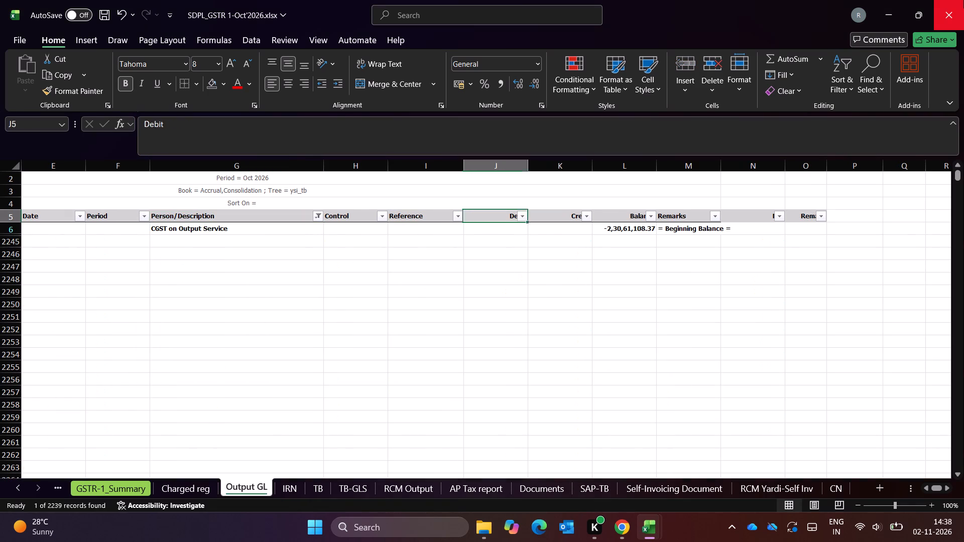
{"action": "key", "text": "Right"}
{"action": "key", "text": "Right"}
{"action": "key", "text": "Right"}
{"action": "key", "text": "Left"}
{"action": "key", "text": "Left"}
{"action": "key", "text": "Left"}
{"action": "key", "text": "Left"}
{"action": "key", "text": "Left"}
{"action": "key", "text": "Left"}
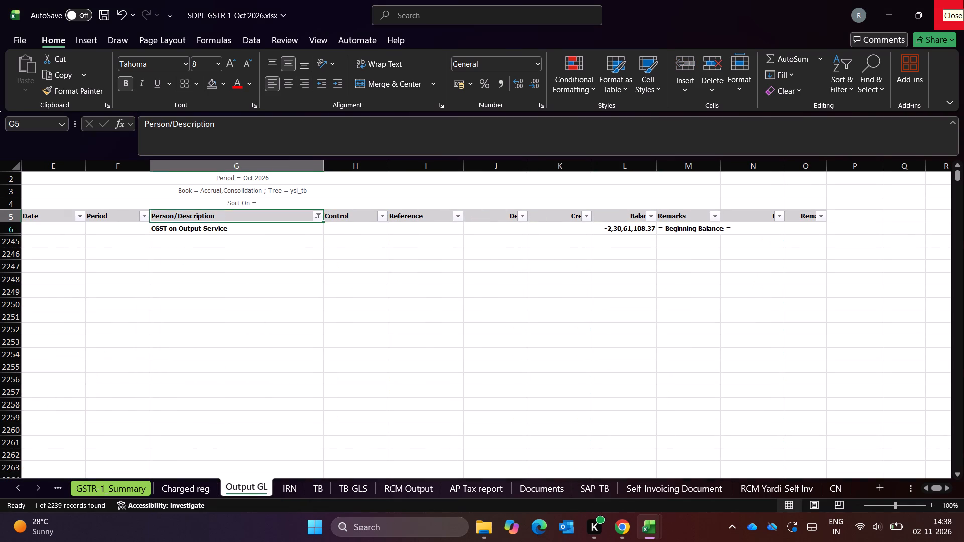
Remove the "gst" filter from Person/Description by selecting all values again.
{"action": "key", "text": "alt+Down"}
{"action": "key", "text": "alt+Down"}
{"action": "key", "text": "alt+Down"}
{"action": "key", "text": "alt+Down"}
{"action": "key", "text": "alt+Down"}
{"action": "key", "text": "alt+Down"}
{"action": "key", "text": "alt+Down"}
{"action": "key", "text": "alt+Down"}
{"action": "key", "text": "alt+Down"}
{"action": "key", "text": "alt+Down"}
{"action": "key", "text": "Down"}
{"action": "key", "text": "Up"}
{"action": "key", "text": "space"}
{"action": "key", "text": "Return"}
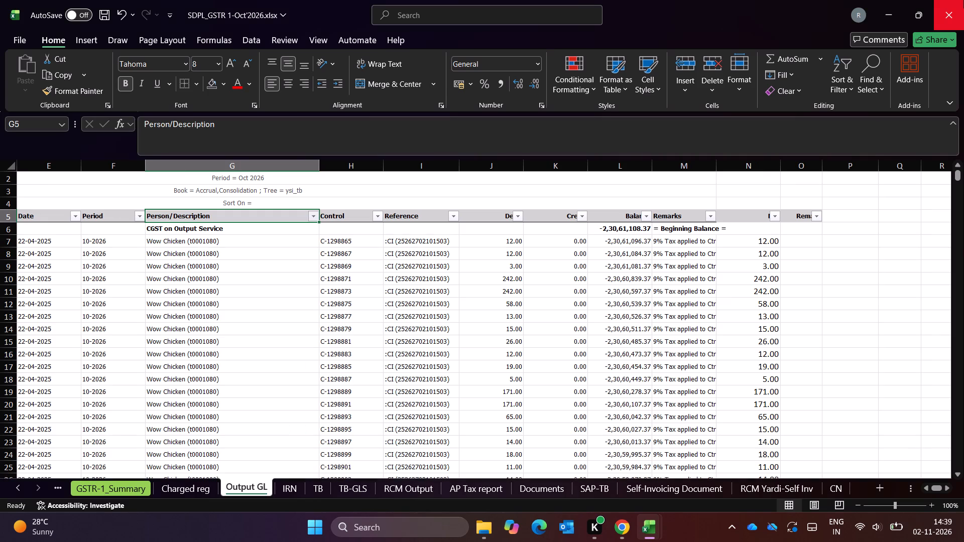
Examine the last entries of the CGST ledger's Person/Description column and return to its heading.
{"action": "key", "text": "Down"}
{"action": "key", "text": "Down"}
{"action": "key", "text": "Down"}
{"action": "key", "text": "ctrl+Down"}
{"action": "key", "text": "Up"}
{"action": "key", "text": "Up"}
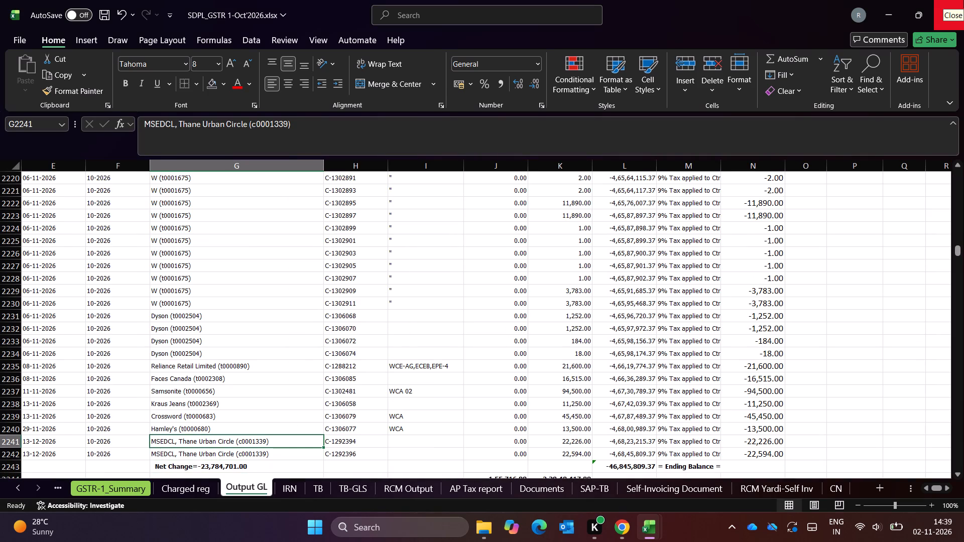
{"action": "key", "text": "ctrl+Up"}
{"action": "key", "text": "Down"}
{"action": "key", "text": "Up"}
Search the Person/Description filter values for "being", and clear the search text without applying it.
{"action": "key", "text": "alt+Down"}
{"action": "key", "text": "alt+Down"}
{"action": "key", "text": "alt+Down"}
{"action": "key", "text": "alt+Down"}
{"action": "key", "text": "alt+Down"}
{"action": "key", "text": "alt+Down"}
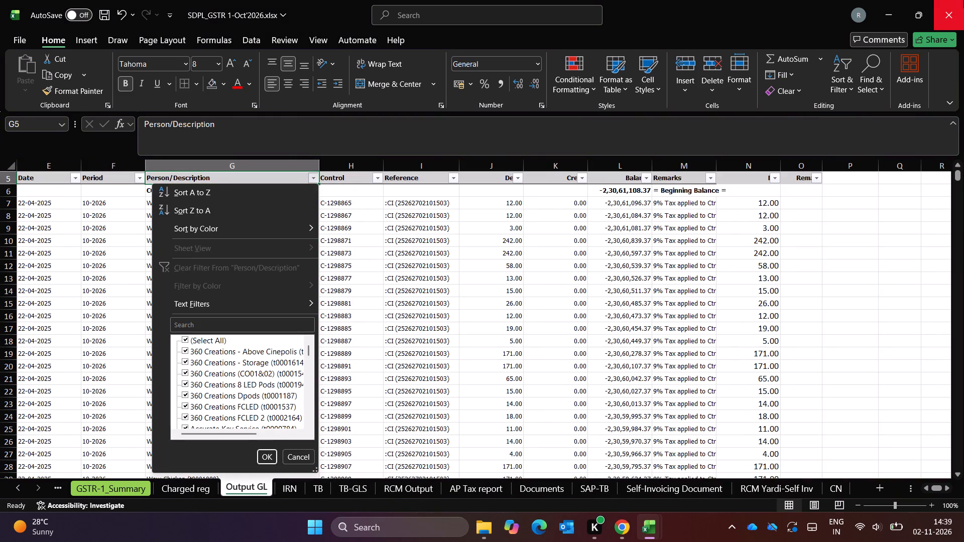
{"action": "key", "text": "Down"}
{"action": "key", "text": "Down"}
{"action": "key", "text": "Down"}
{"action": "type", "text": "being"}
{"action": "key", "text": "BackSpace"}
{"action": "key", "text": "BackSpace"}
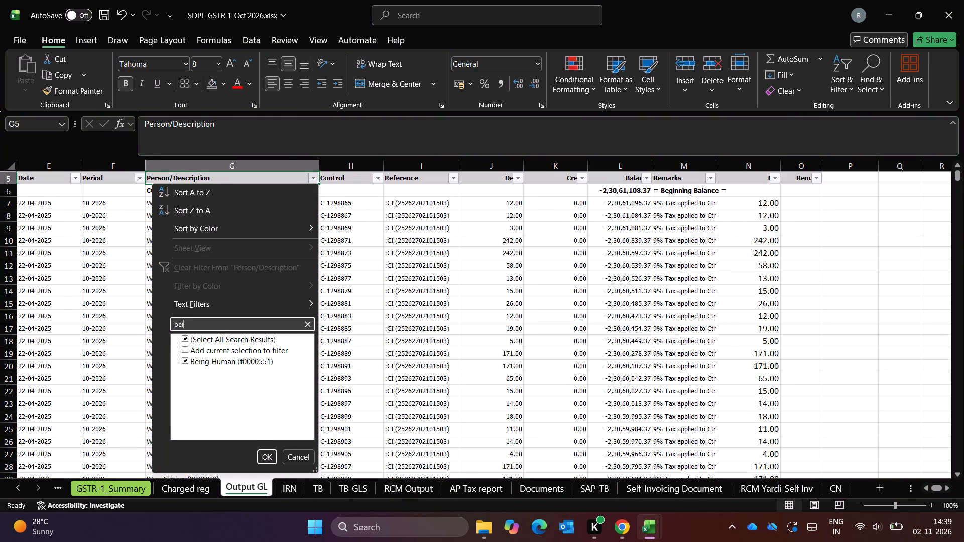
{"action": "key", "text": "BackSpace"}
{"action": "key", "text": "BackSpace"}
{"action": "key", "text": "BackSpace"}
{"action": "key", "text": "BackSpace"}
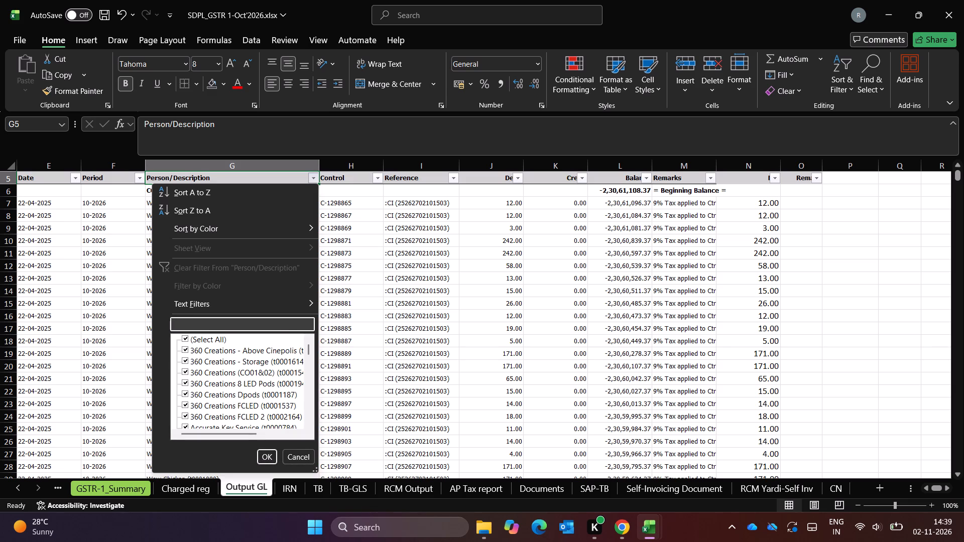
Read through the party names in the Person/Description filter list and close it without changing the filter.
{"action": "key", "text": "Down"}
{"action": "key", "text": "Down"}
{"action": "key", "text": "Down"}
{"action": "key", "text": "Down"}
{"action": "key", "text": "Down"}
{"action": "key", "text": "Down"}
{"action": "key", "text": "Down"}
{"action": "key", "text": "Down"}
{"action": "key", "text": "Down"}
{"action": "key", "text": "Down"}
{"action": "key", "text": "Down"}
{"action": "key", "text": "Down"}
{"action": "key", "text": "Down"}
{"action": "key", "text": "Down"}
{"action": "key", "text": "Down"}
{"action": "key", "text": "Down"}
{"action": "key", "text": "Down"}
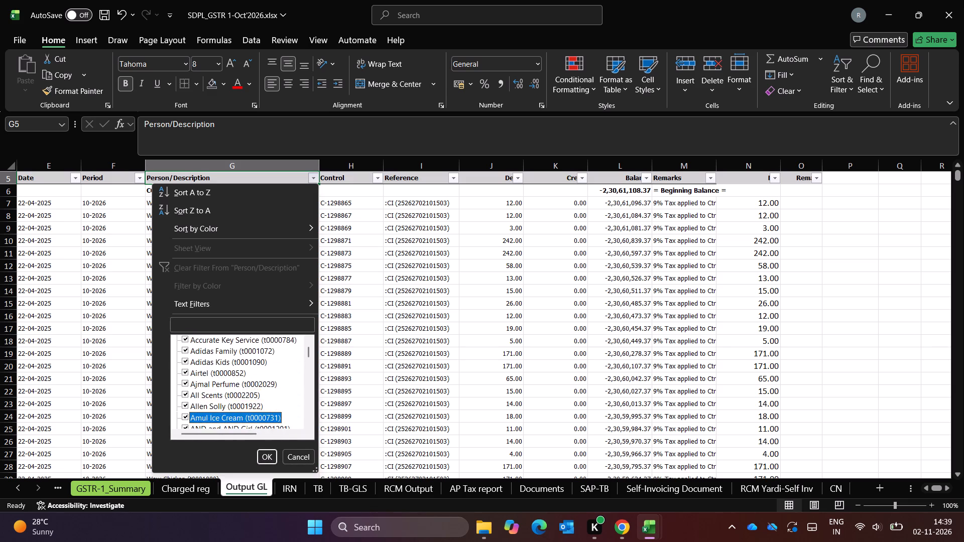
{"action": "key", "text": "Down"}
{"action": "key", "text": "Down"}
{"action": "key", "text": "Down"}
{"action": "key", "text": "Down"}
{"action": "key", "text": "Down"}
{"action": "key", "text": "Down"}
{"action": "key", "text": "Down"}
{"action": "key", "text": "Down"}
{"action": "key", "text": "Down"}
{"action": "key", "text": "Down"}
{"action": "key", "text": "Down"}
{"action": "key", "text": "Down"}
{"action": "key", "text": "Down"}
{"action": "key", "text": "Down"}
{"action": "key", "text": "Down"}
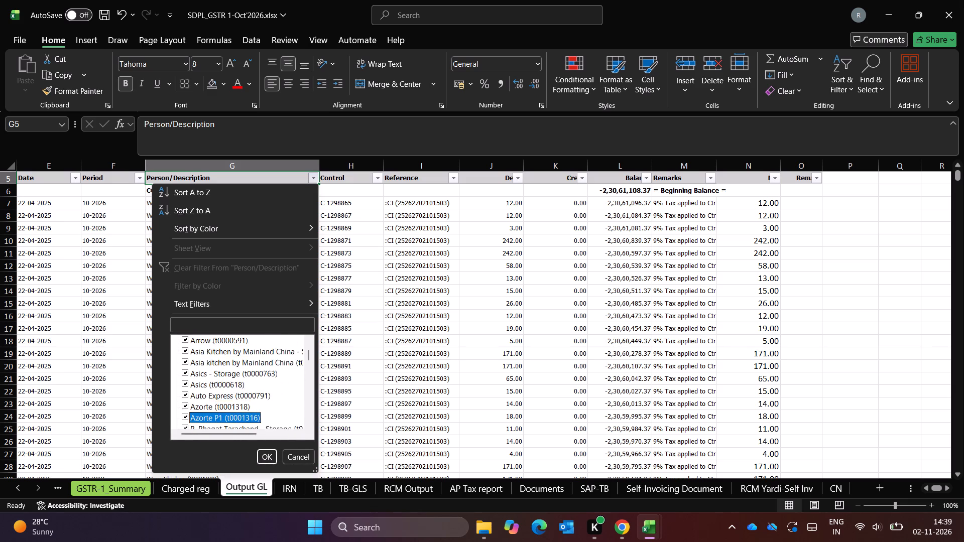
{"action": "key", "text": "Down"}
{"action": "key", "text": "Down"}
{"action": "key", "text": "Down"}
{"action": "key", "text": "Down"}
{"action": "key", "text": "Down"}
{"action": "key", "text": "Down"}
{"action": "key", "text": "Down"}
{"action": "key", "text": "Down"}
{"action": "key", "text": "Down"}
{"action": "key", "text": "Down"}
{"action": "key", "text": "Down"}
{"action": "key", "text": "Down"}
{"action": "key", "text": "Down"}
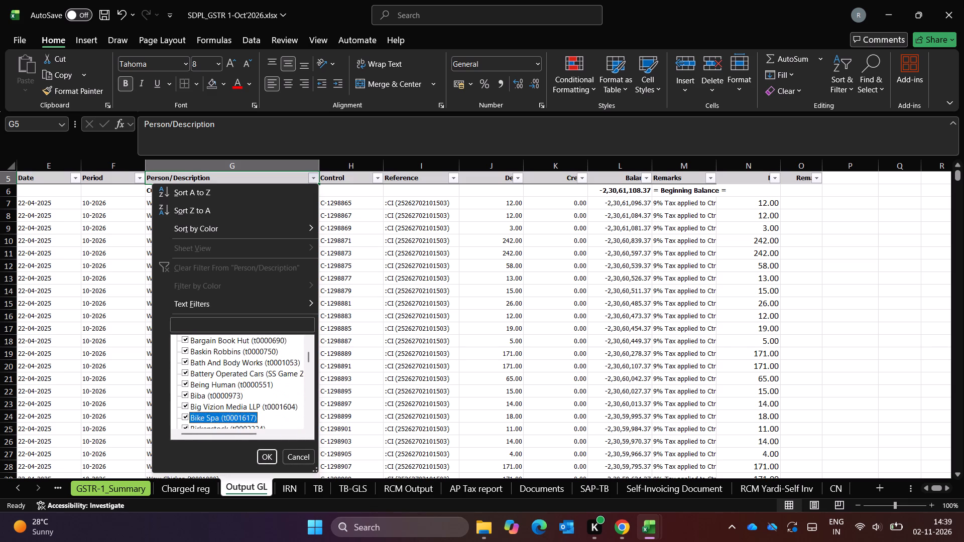
{"action": "key", "text": "Down"}
{"action": "key", "text": "Down"}
{"action": "key", "text": "Down"}
{"action": "key", "text": "Down"}
{"action": "key", "text": "Down"}
{"action": "key", "text": "Down"}
{"action": "key", "text": "Down"}
{"action": "key", "text": "Down"}
{"action": "key", "text": "Down"}
{"action": "key", "text": "Down"}
{"action": "key", "text": "Down"}
{"action": "key", "text": "Down"}
{"action": "key", "text": "Down"}
{"action": "key", "text": "Down"}
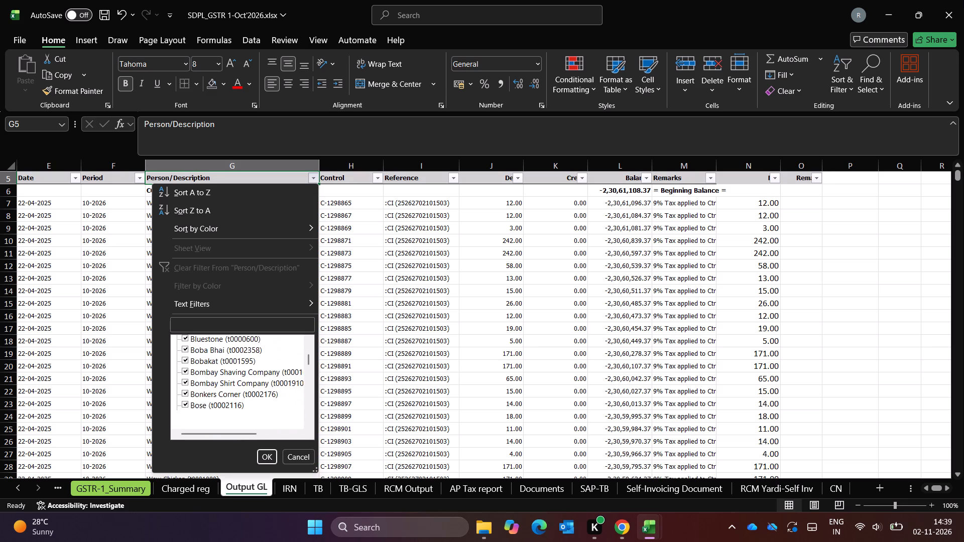
{"action": "key", "text": "Down"}
{"action": "key", "text": "Down"}
{"action": "key", "text": "Down"}
{"action": "key", "text": "Down"}
{"action": "key", "text": "Down"}
{"action": "key", "text": "Down"}
{"action": "key", "text": "Down"}
{"action": "key", "text": "Down"}
{"action": "key", "text": "Down"}
{"action": "key", "text": "Down"}
{"action": "key", "text": "Down"}
{"action": "key", "text": "Down"}
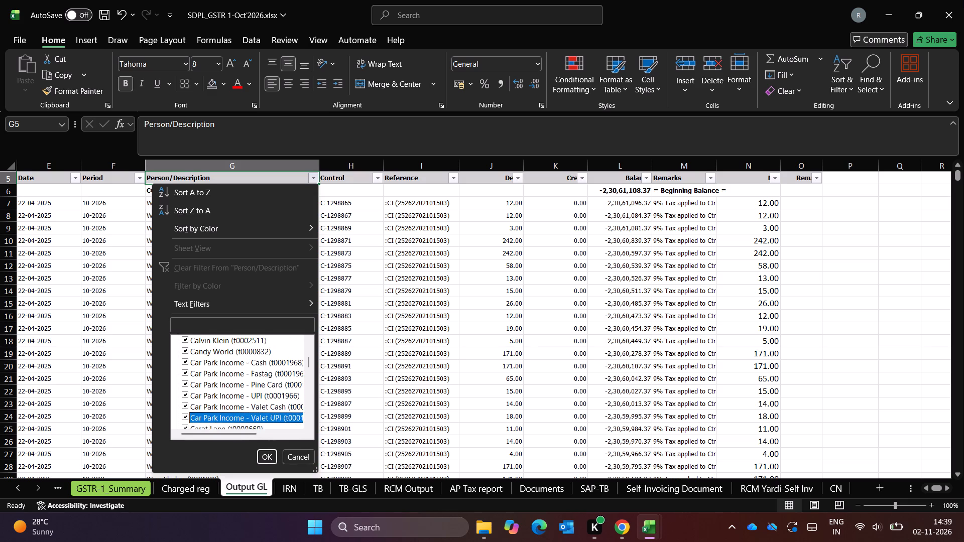
{"action": "key", "text": "Down"}
{"action": "key", "text": "End"}
{"action": "key", "text": "Escape"}
Enter "Liability" as the Remark of the first CGST on Output Service entry in row 7.
{"action": "key", "text": "Right"}
{"action": "key", "text": "Right"}
{"action": "key", "text": "Right"}
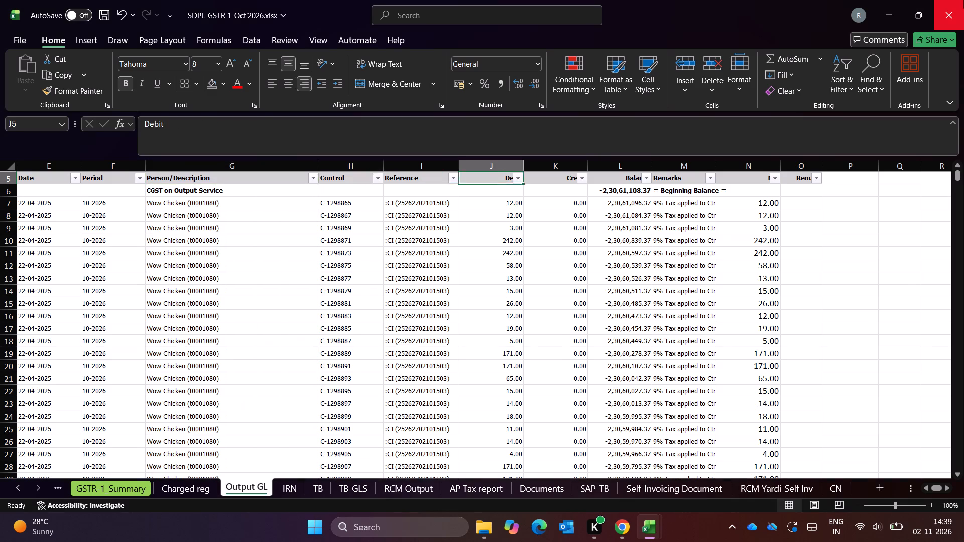
{"action": "key", "text": "Up"}
{"action": "key", "text": "Up"}
{"action": "key", "text": "Up"}
{"action": "key", "text": "Right"}
{"action": "key", "text": "Down"}
{"action": "key", "text": "Down"}
{"action": "key", "text": "Right"}
{"action": "key", "text": "Right"}
{"action": "key", "text": "Right"}
{"action": "key", "text": "Down"}
{"action": "key", "text": "Down"}
{"action": "key", "text": "Left"}
{"action": "key", "text": "Left"}
{"action": "key", "text": "Left"}
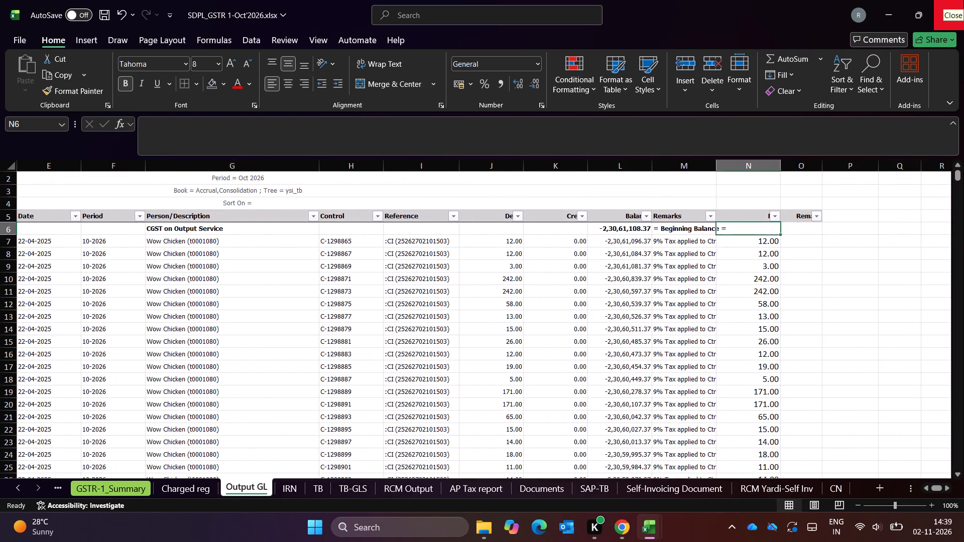
{"action": "key", "text": "Right"}
{"action": "key", "text": "Down"}
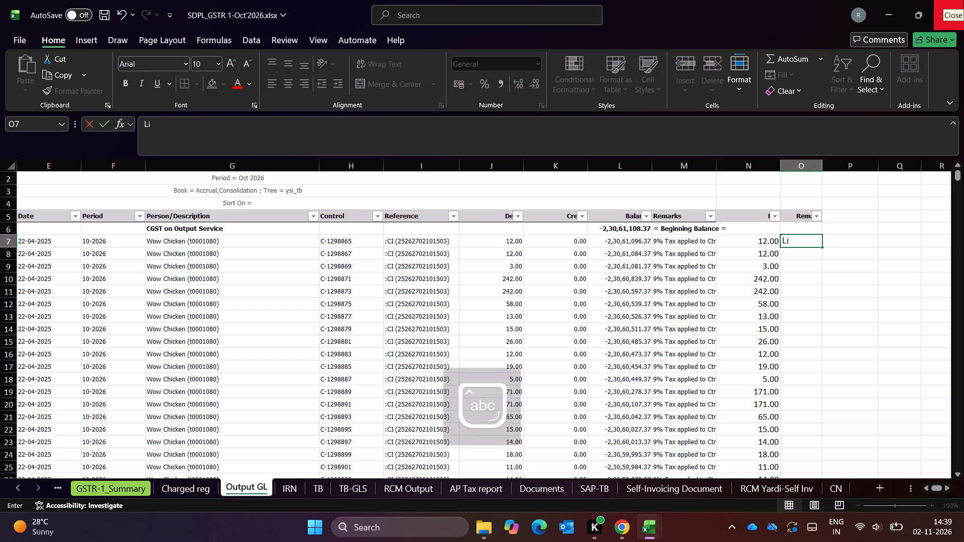
{"action": "type", "text": "ani"}
{"action": "key", "text": "BackSpace"}
{"action": "key", "text": "BackSpace"}
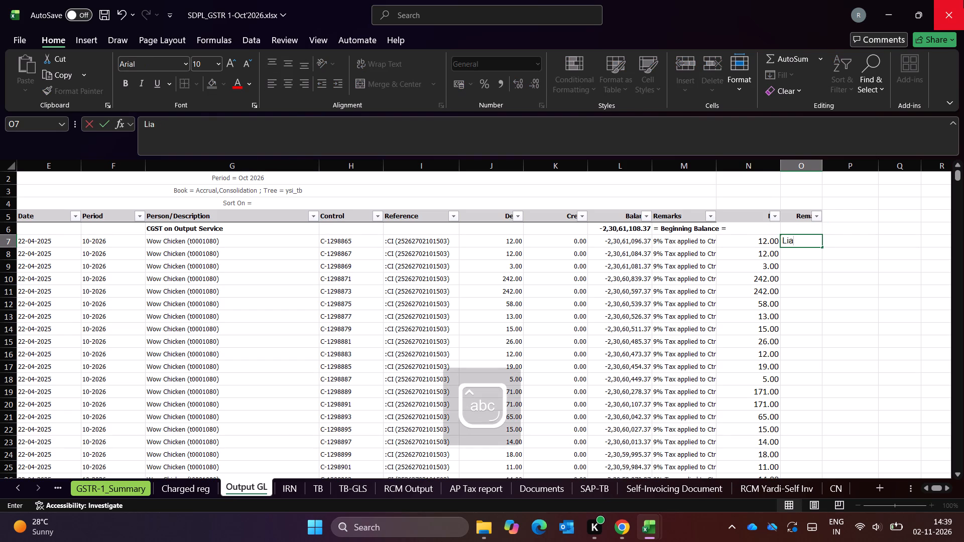
{"action": "type", "text": "bility"}
{"action": "key", "text": "Return"}
Fill the "Liability" remark down through the last entry of the CGST ledger.
{"action": "key", "text": "Left"}
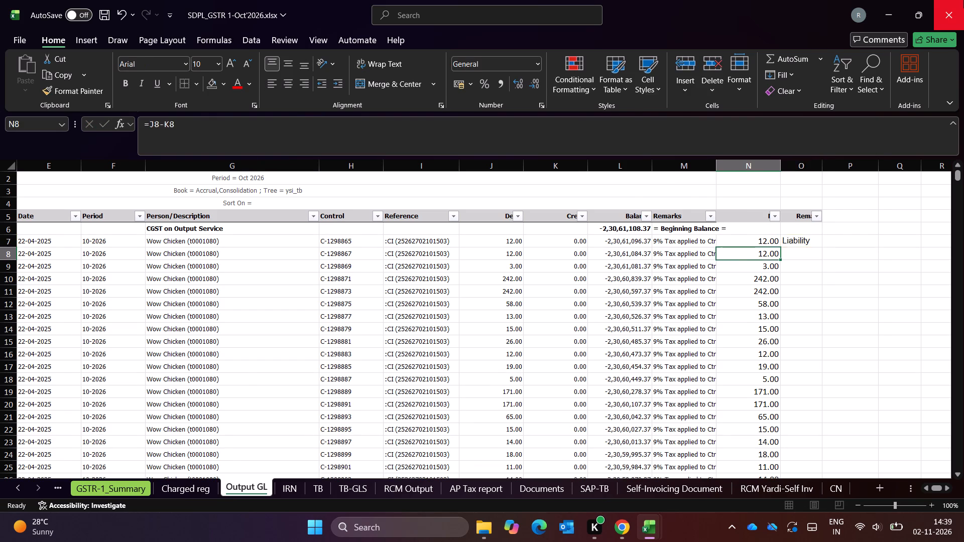
{"action": "key", "text": "ctrl+Down"}
{"action": "key", "text": "Down"}
{"action": "key", "text": "Up"}
{"action": "key", "text": "Right"}
{"action": "key", "text": "ctrl+shift+Up"}
{"action": "key", "text": "ctrl+d"}
{"action": "key", "text": "ctrl+Up"}
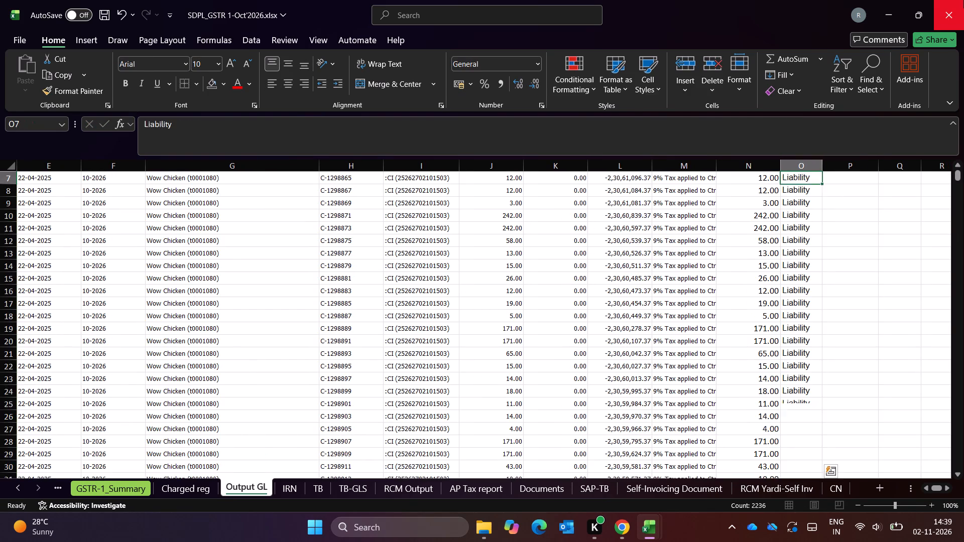
{"action": "key", "text": "ctrl+Up"}
{"action": "key", "text": "Up"}
{"action": "key", "text": "Up"}
{"action": "key", "text": "Down"}
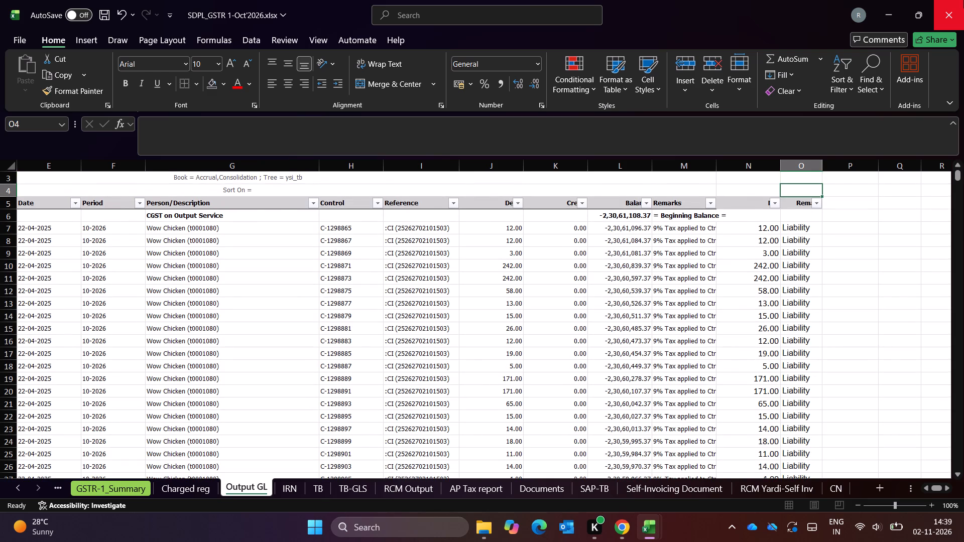
Open the SDPL_GSTR 1-Sep'2026.xlsx workbook from the Documents folder and go to its Output GL sheet.
{"action": "key", "text": "alt+Tab"}
{"action": "key", "text": "Right"}
{"action": "key", "text": "alt+Tab"}
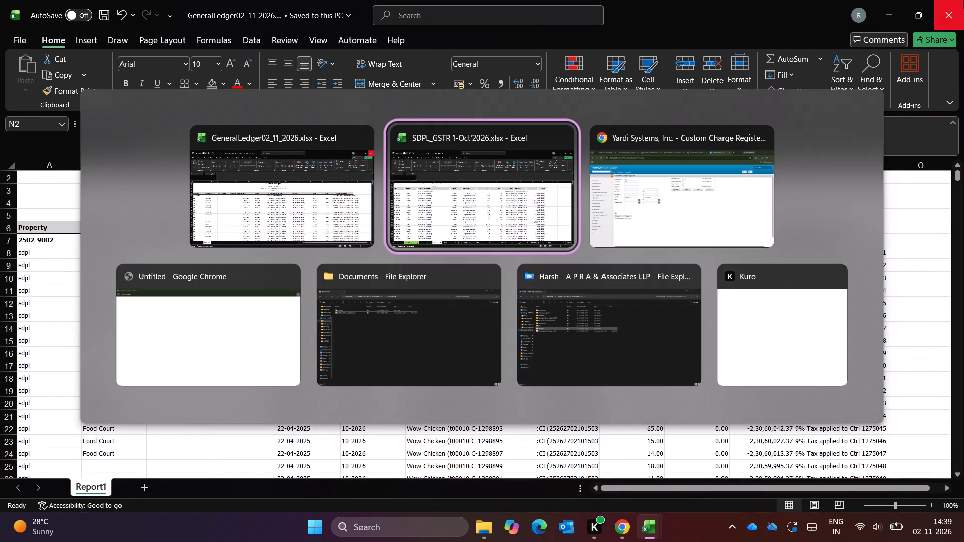
{"action": "key", "text": "alt+Down"}
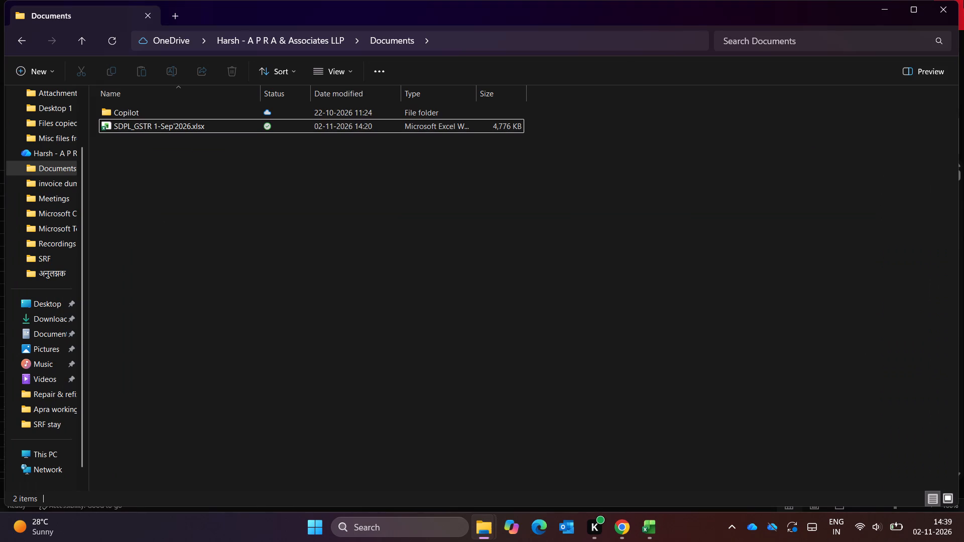
{"action": "key", "text": "Down"}
{"action": "key", "text": "Up"}
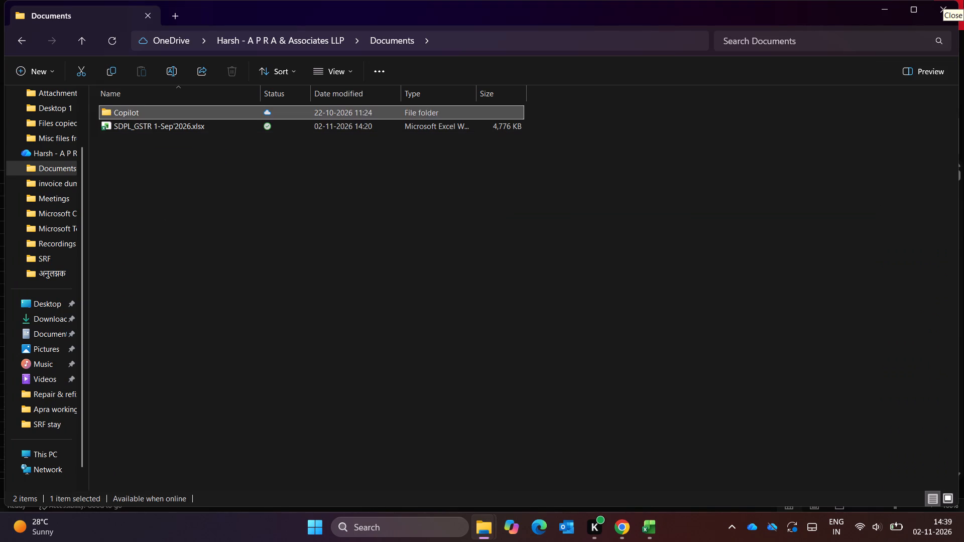
{"action": "key", "text": "Down"}
{"action": "key", "text": "Return"}
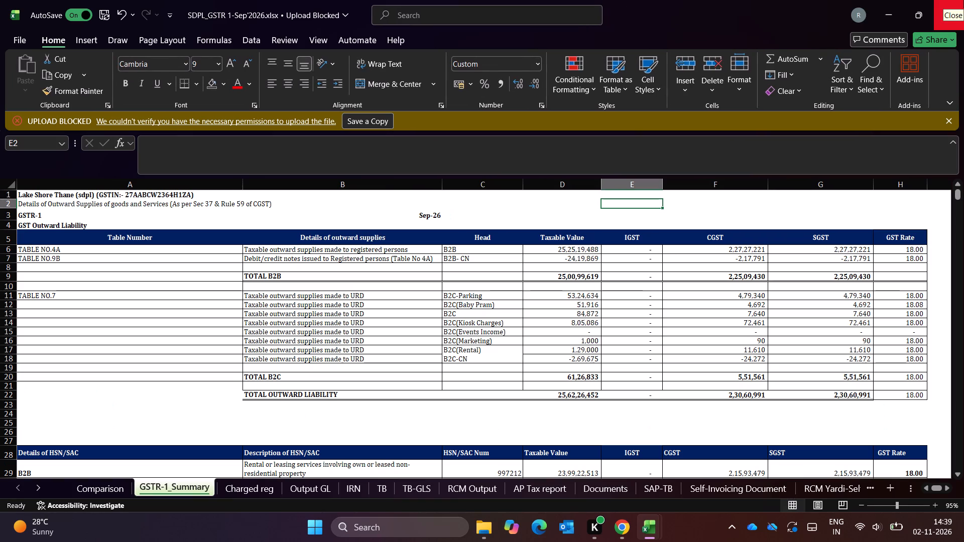
{"action": "key", "text": "ctrl+Page_Down"}
{"action": "key", "text": "ctrl+Page_Down"}
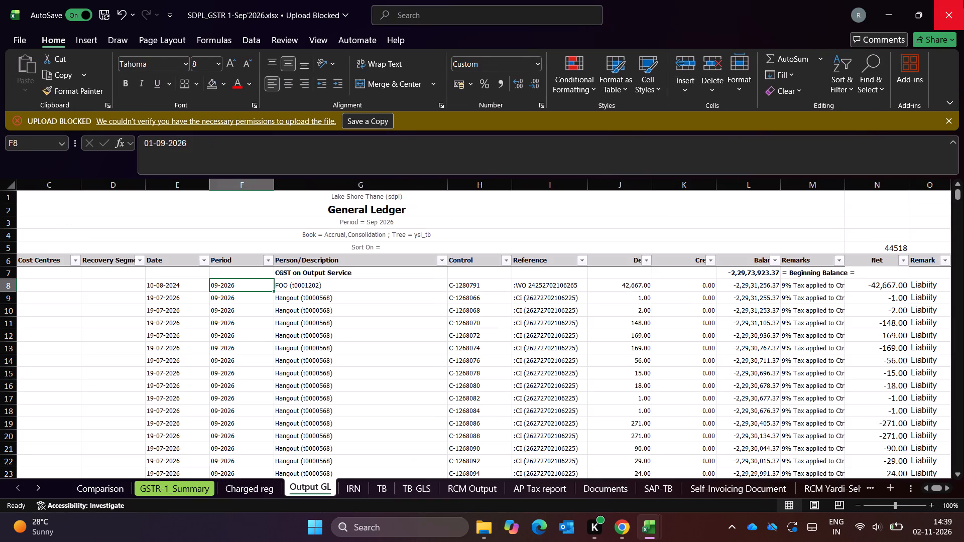
Filter the Remark column of September's CGST ledger to show only Payment entries.
{"action": "key", "text": "Up"}
{"action": "key", "text": "Up"}
{"action": "key", "text": "Right"}
{"action": "key", "text": "Right"}
{"action": "key", "text": "Right"}
{"action": "key", "text": "Right"}
{"action": "key", "text": "Right"}
{"action": "key", "text": "Right"}
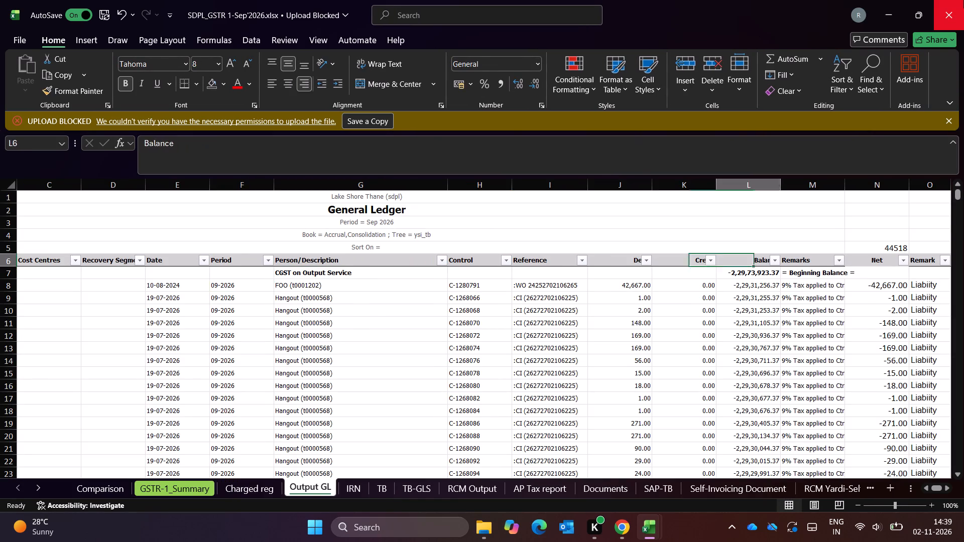
{"action": "key", "text": "Right"}
{"action": "key", "text": "Right"}
{"action": "key", "text": "Right"}
{"action": "key", "text": "Right"}
{"action": "key", "text": "Right"}
{"action": "key", "text": "Left"}
{"action": "key", "text": "Left"}
{"action": "key", "text": "alt+Down"}
{"action": "key", "text": "alt+Down"}
{"action": "key", "text": "alt+Down"}
{"action": "key", "text": "alt+Down"}
{"action": "key", "text": "alt+Down"}
{"action": "key", "text": "alt+Down"}
{"action": "key", "text": "alt+Down"}
{"action": "key", "text": "alt+Down"}
{"action": "key", "text": "alt+Down"}
{"action": "key", "text": "alt+Down"}
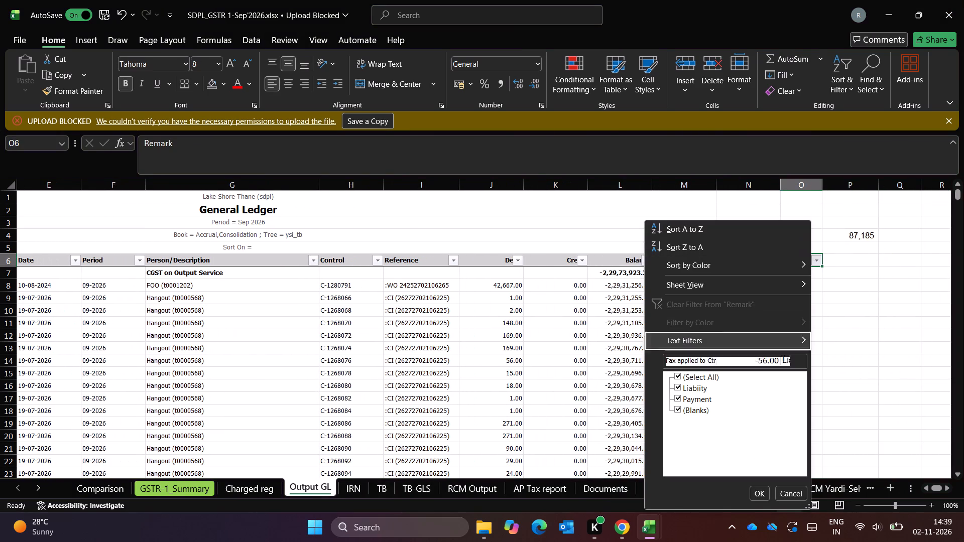
{"action": "key", "text": "Down"}
{"action": "key", "text": "Up"}
{"action": "key", "text": "space"}
{"action": "key", "text": "Down"}
{"action": "key", "text": "Down"}
{"action": "key", "text": "space"}
{"action": "key", "text": "Return"}
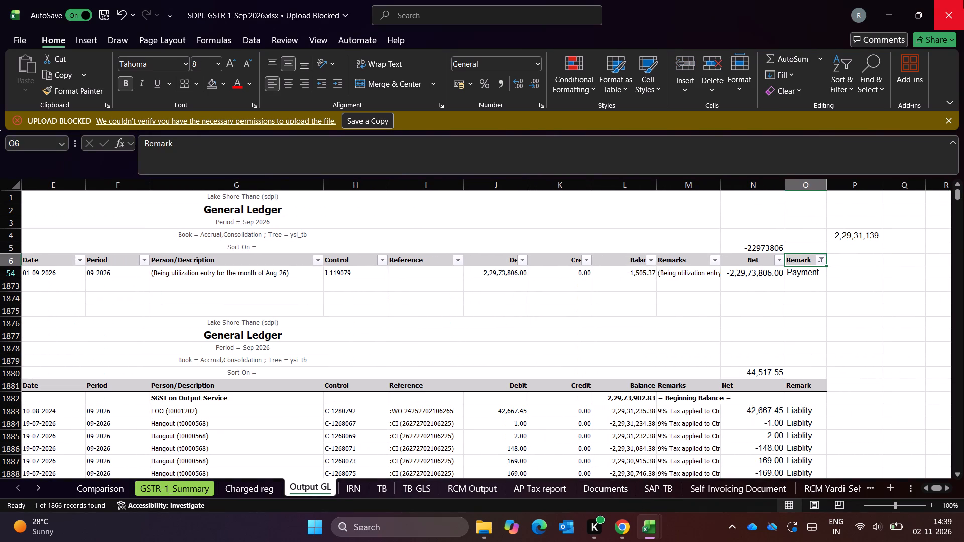
Remove the Payment filter from September's Remark column by selecting all values again.
{"action": "key", "text": "alt+Down"}
{"action": "key", "text": "alt+Down"}
{"action": "key", "text": "alt+Down"}
{"action": "key", "text": "alt+Down"}
{"action": "key", "text": "alt+Down"}
{"action": "key", "text": "alt+Down"}
{"action": "key", "text": "alt+Down"}
{"action": "key", "text": "alt+Down"}
{"action": "key", "text": "alt+Down"}
{"action": "key", "text": "Down"}
{"action": "key", "text": "space"}
{"action": "key", "text": "Return"}
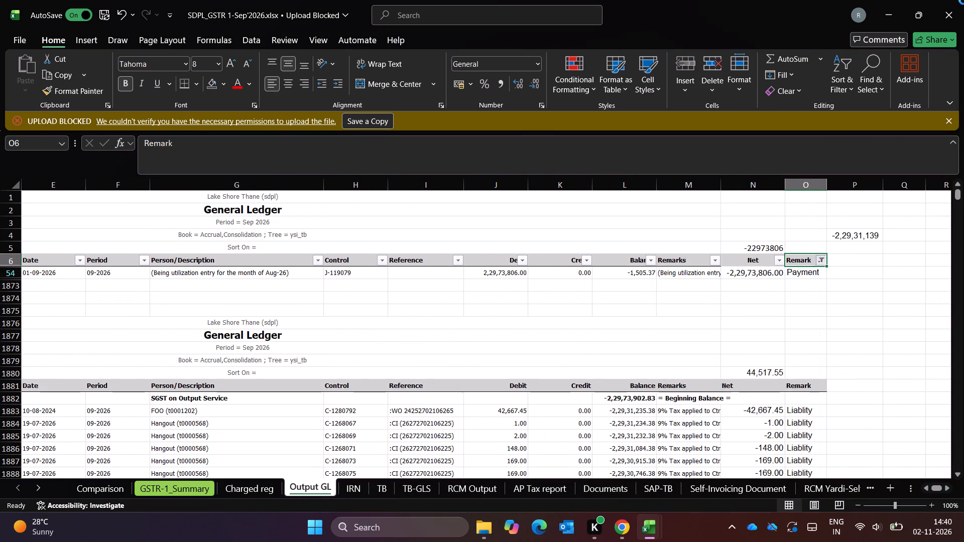
Examine the Net formulas of the first CGST entries in September's Output GL.
{"action": "key", "text": "Left"}
{"action": "key", "text": "Left"}
{"action": "key", "text": "Right"}
{"action": "key", "text": "Down"}
{"action": "key", "text": "Down"}
{"action": "key", "text": "Down"}
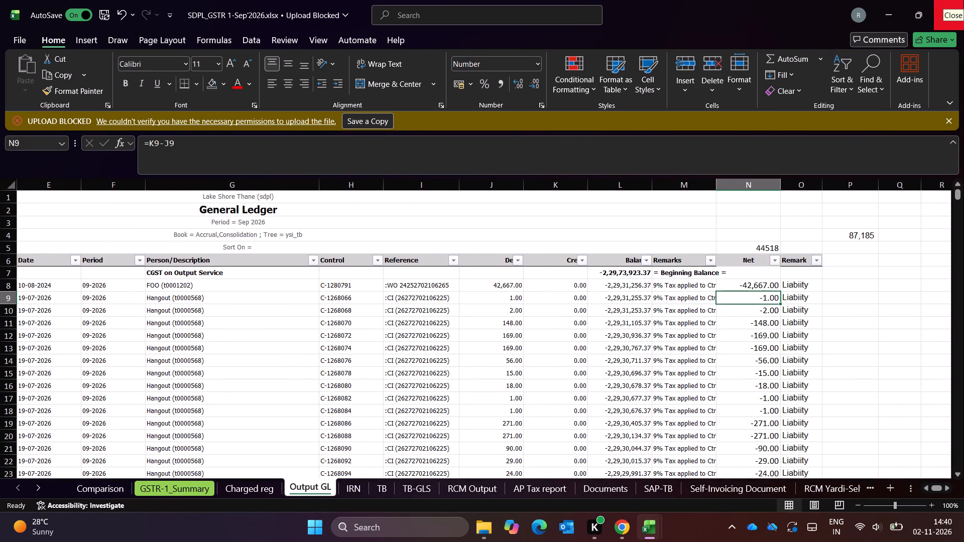
{"action": "key", "text": "Up"}
{"action": "key", "text": "alt+Tab"}
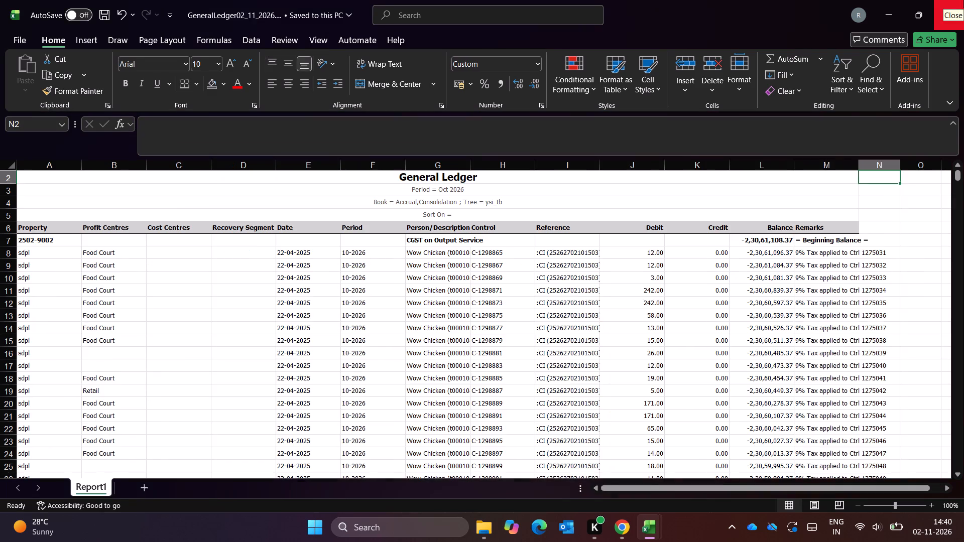
{"action": "key", "text": "alt+Tab"}
{"action": "key", "text": "Down"}
{"action": "key", "text": "Up"}
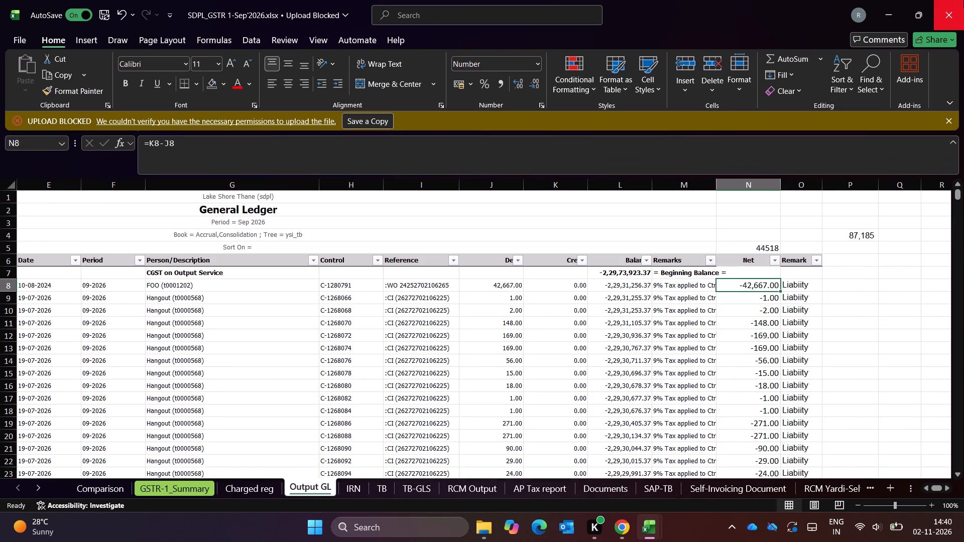
Switch back to the SDPL_GSTR 1-Oct'2026 workbook and set the first CGST entry's Net in N7 to Credit minus Debit, =K7-J7.
{"action": "key", "text": "alt+Tab"}
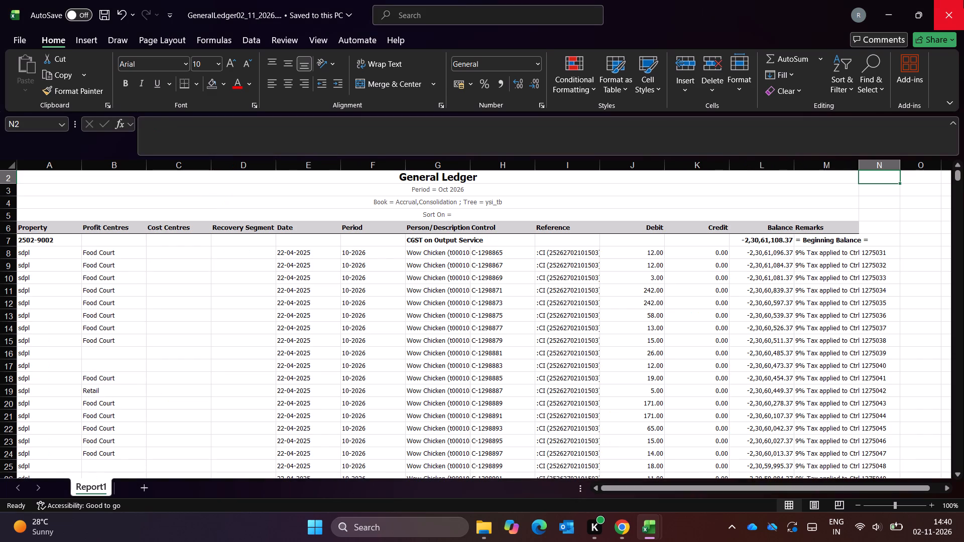
{"action": "key", "text": "Down"}
{"action": "key", "text": "Down"}
{"action": "key", "text": "Down"}
{"action": "key", "text": "Down"}
{"action": "key", "text": "Down"}
{"action": "key", "text": "alt+Tab"}
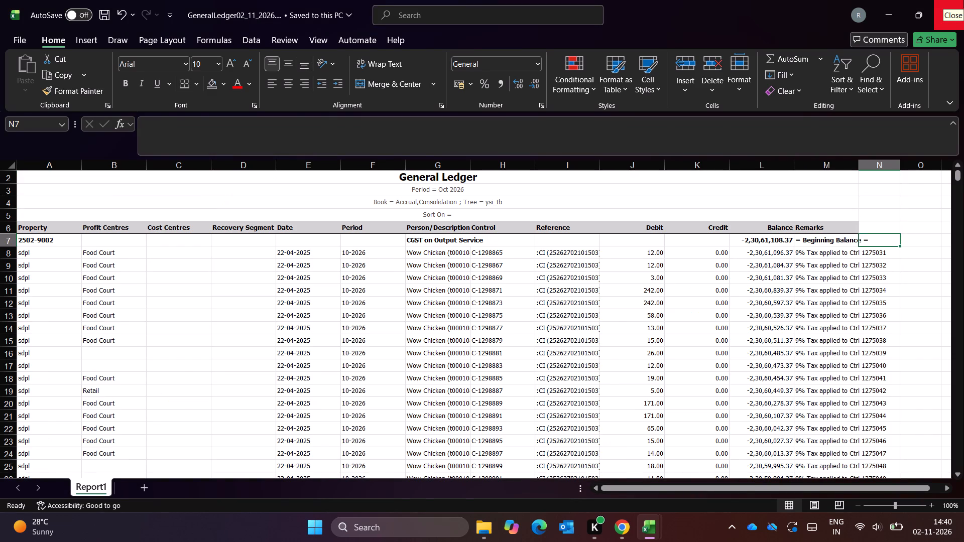
{"action": "key", "text": "alt+Tab"}
{"action": "key", "text": "alt+Tab"}
{"action": "key", "text": "alt+Tab"}
{"action": "key", "text": "Up"}
{"action": "key", "text": "Up"}
{"action": "key", "text": "Up"}
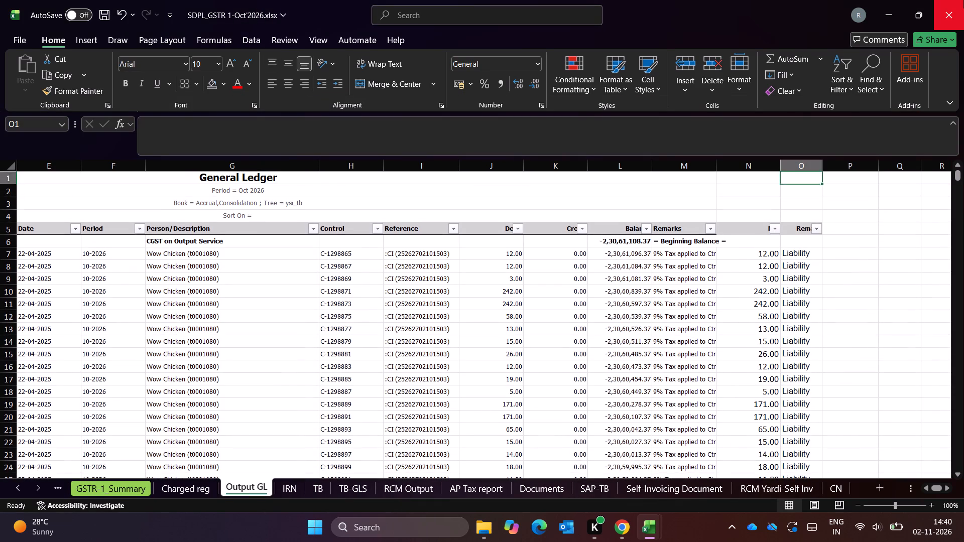
{"action": "key", "text": "Down"}
{"action": "key", "text": "Down"}
{"action": "key", "text": "Down"}
{"action": "key", "text": "Down"}
{"action": "key", "text": "Down"}
{"action": "key", "text": "Down"}
{"action": "key", "text": "Left"}
{"action": "key", "text": "equal"}
{"action": "key", "text": "Left"}
{"action": "key", "text": "Left"}
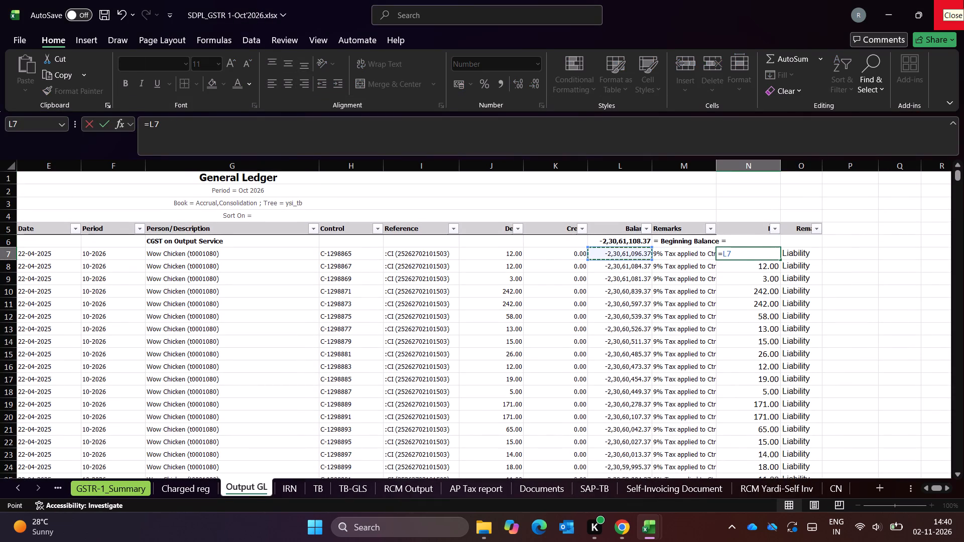
{"action": "key", "text": "Left"}
{"action": "key", "text": "minus"}
{"action": "key", "text": "Left"}
{"action": "key", "text": "Left"}
{"action": "key", "text": "Left"}
{"action": "key", "text": "Left"}
{"action": "key", "text": "Return"}
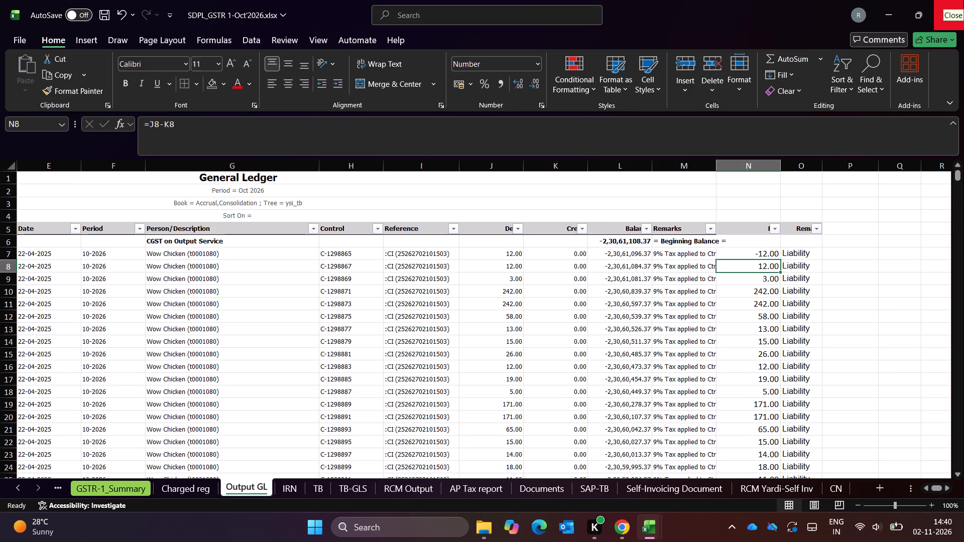
Fill the Credit-minus-Debit Net formula down from N7 through the last CGST entry in row 2242.
{"action": "key", "text": "Left"}
{"action": "key", "text": "ctrl+Down"}
{"action": "key", "text": "Right"}
{"action": "key", "text": "Up"}
{"action": "key", "text": "ctrl+shift+Up"}
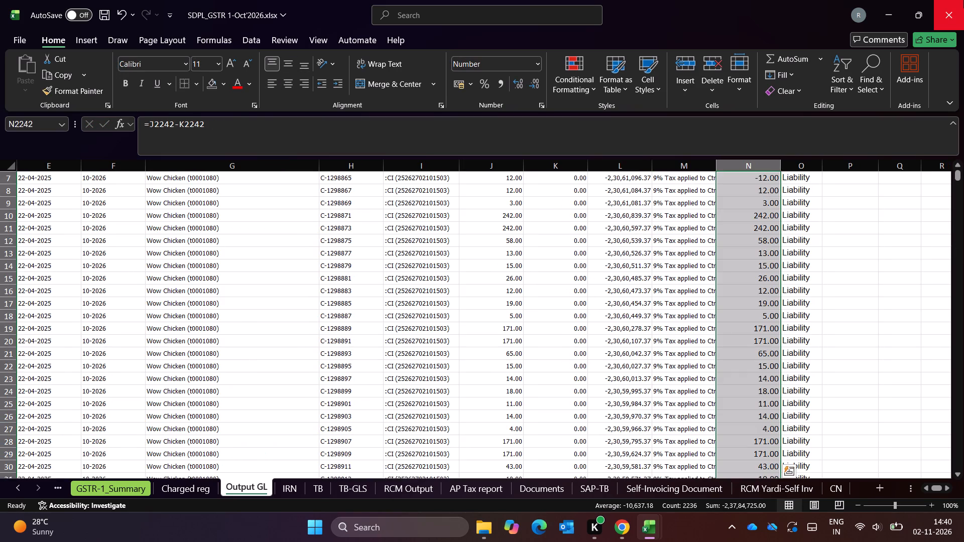
{"action": "key", "text": "ctrl+d"}
{"action": "key", "text": "ctrl+Up"}
{"action": "key", "text": "ctrl+Up"}
{"action": "key", "text": "Up"}
{"action": "key", "text": "Down"}
{"action": "key", "text": "Down"}
{"action": "key", "text": "Down"}
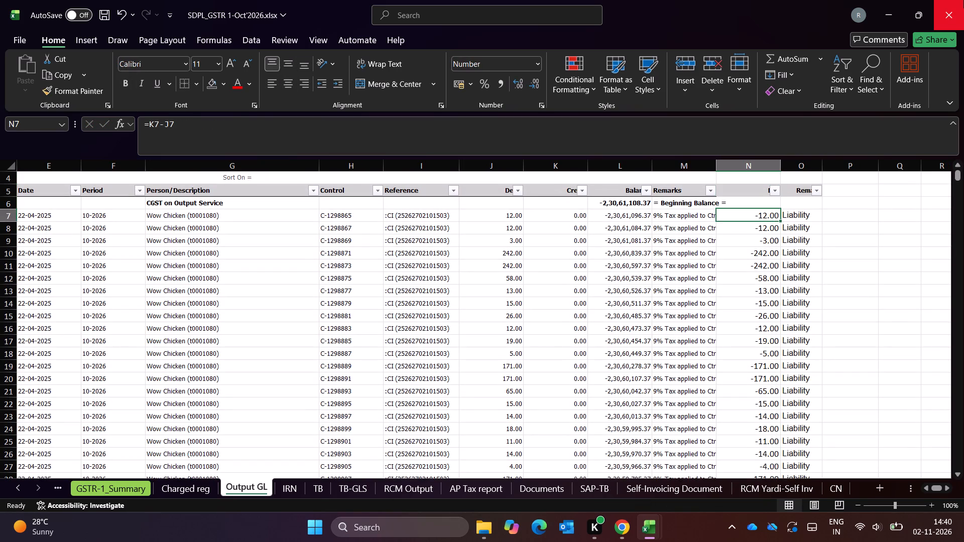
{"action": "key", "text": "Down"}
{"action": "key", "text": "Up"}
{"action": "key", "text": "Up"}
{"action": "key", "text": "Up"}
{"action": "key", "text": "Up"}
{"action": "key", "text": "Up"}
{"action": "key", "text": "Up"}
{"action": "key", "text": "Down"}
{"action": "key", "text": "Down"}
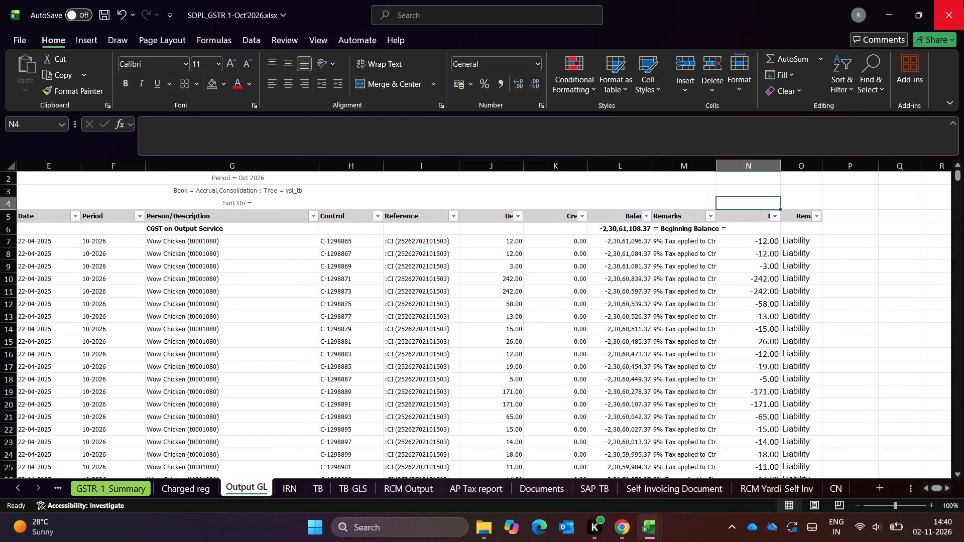
Search the Person/Description filter values for "b" and examine the matching names, leaving the filter unapplied.
{"action": "key", "text": "Down"}
{"action": "key", "text": "Left"}
{"action": "key", "text": "Left"}
{"action": "key", "text": "Left"}
{"action": "key", "text": "Left"}
{"action": "key", "text": "Left"}
{"action": "key", "text": "Left"}
{"action": "key", "text": "Left"}
{"action": "key", "text": "alt+Down"}
{"action": "key", "text": "alt+Down"}
{"action": "key", "text": "alt+Down"}
{"action": "key", "text": "alt+Down"}
{"action": "key", "text": "alt+Down"}
{"action": "key", "text": "alt+Down"}
{"action": "key", "text": "alt+Down"}
{"action": "key", "text": "alt+Down"}
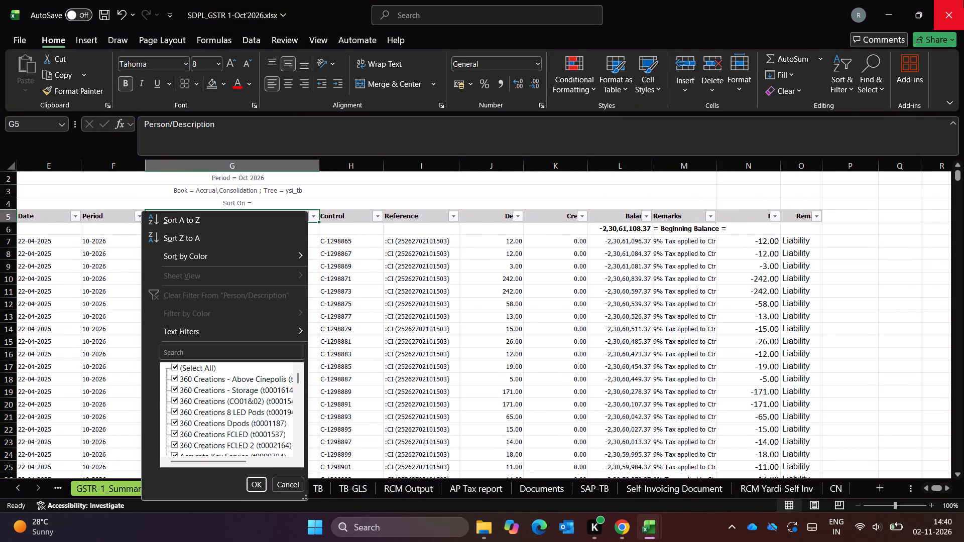
{"action": "key", "text": "Down"}
{"action": "type", "text": "bie"}
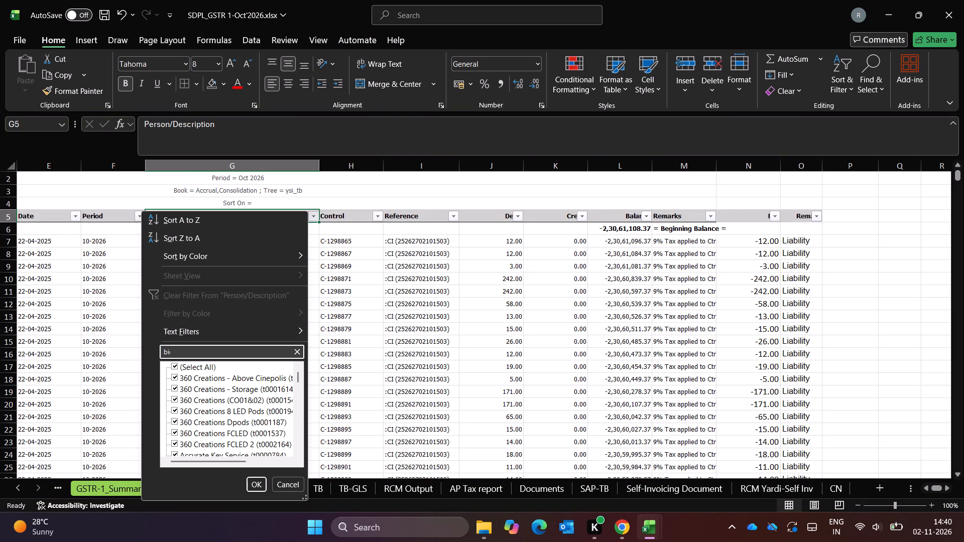
{"action": "key", "text": "BackSpace"}
{"action": "key", "text": "BackSpace"}
{"action": "key", "text": "BackSpace"}
{"action": "key", "text": "b"}
{"action": "key", "text": "Down"}
{"action": "key", "text": "Down"}
{"action": "key", "text": "Down"}
{"action": "key", "text": "Down"}
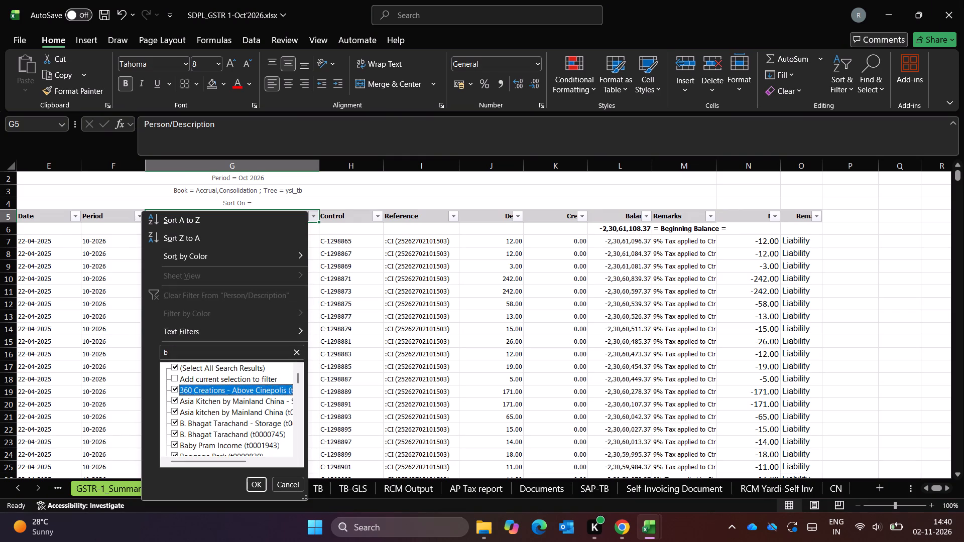
{"action": "key", "text": "Down"}
{"action": "key", "text": "Down"}
{"action": "key", "text": "Down"}
{"action": "key", "text": "Down"}
{"action": "key", "text": "Down"}
{"action": "key", "text": "Down"}
{"action": "key", "text": "Down"}
{"action": "key", "text": "Down"}
{"action": "key", "text": "Down"}
{"action": "key", "text": "Down"}
{"action": "key", "text": "Down"}
{"action": "key", "text": "Down"}
{"action": "key", "text": "Down"}
{"action": "key", "text": "Down"}
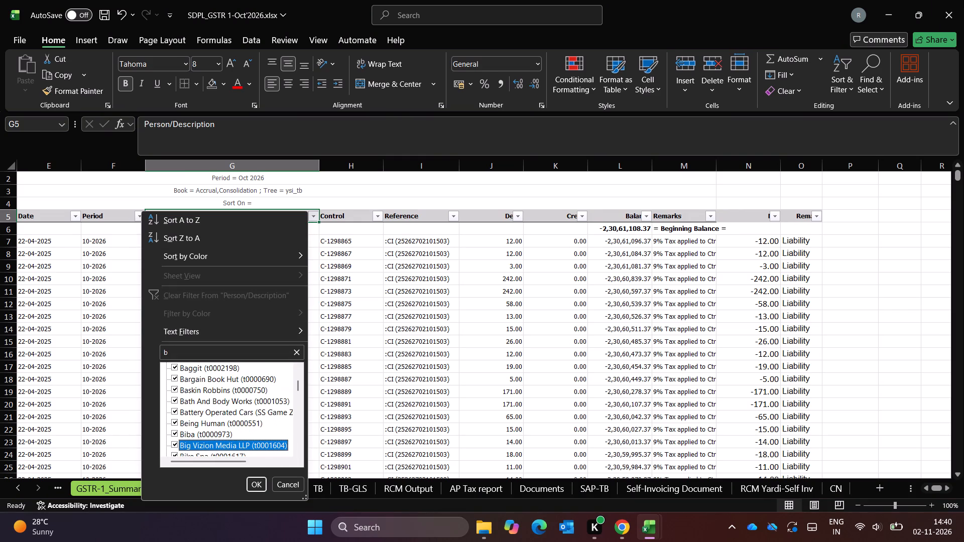
{"action": "key", "text": "Down"}
{"action": "key", "text": "Down"}
{"action": "key", "text": "Down"}
{"action": "key", "text": "Down"}
{"action": "key", "text": "Down"}
{"action": "key", "text": "Down"}
{"action": "key", "text": "Down"}
{"action": "key", "text": "Down"}
{"action": "key", "text": "Down"}
{"action": "key", "text": "Down"}
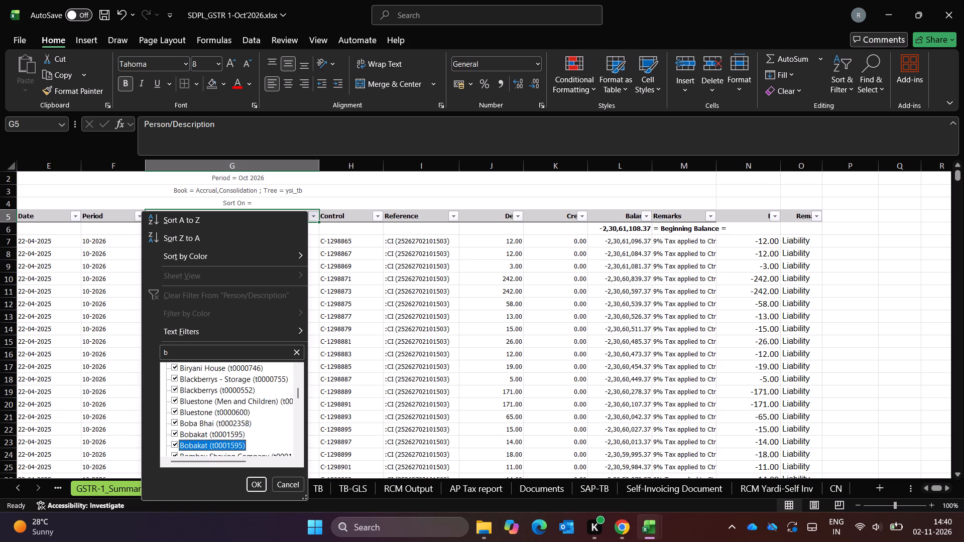
{"action": "key", "text": "Down"}
{"action": "key", "text": "Down"}
{"action": "key", "text": "Down"}
{"action": "key", "text": "Down"}
{"action": "key", "text": "Down"}
{"action": "key", "text": "Down"}
{"action": "key", "text": "Down"}
{"action": "key", "text": "Down"}
{"action": "key", "text": "Down"}
{"action": "key", "text": "Down"}
{"action": "key", "text": "Down"}
{"action": "key", "text": "Down"}
{"action": "key", "text": "Down"}
{"action": "key", "text": "Down"}
{"action": "key", "text": "Down"}
{"action": "key", "text": "Down"}
{"action": "key", "text": "Down"}
{"action": "key", "text": "Down"}
{"action": "key", "text": "Down"}
{"action": "key", "text": "Down"}
{"action": "key", "text": "Down"}
{"action": "key", "text": "Down"}
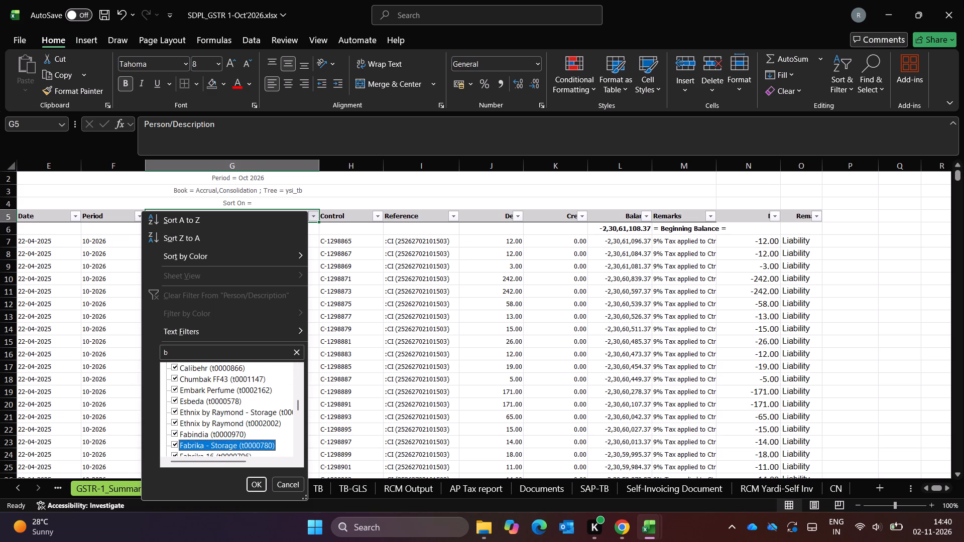
{"action": "key", "text": "Down"}
{"action": "key", "text": "Down"}
{"action": "key", "text": "Down"}
{"action": "key", "text": "Down"}
{"action": "key", "text": "Down"}
{"action": "key", "text": "Down"}
{"action": "key", "text": "Down"}
{"action": "key", "text": "Down"}
{"action": "key", "text": "Down"}
{"action": "key", "text": "Down"}
{"action": "key", "text": "Down"}
{"action": "key", "text": "Down"}
{"action": "key", "text": "Down"}
{"action": "key", "text": "Down"}
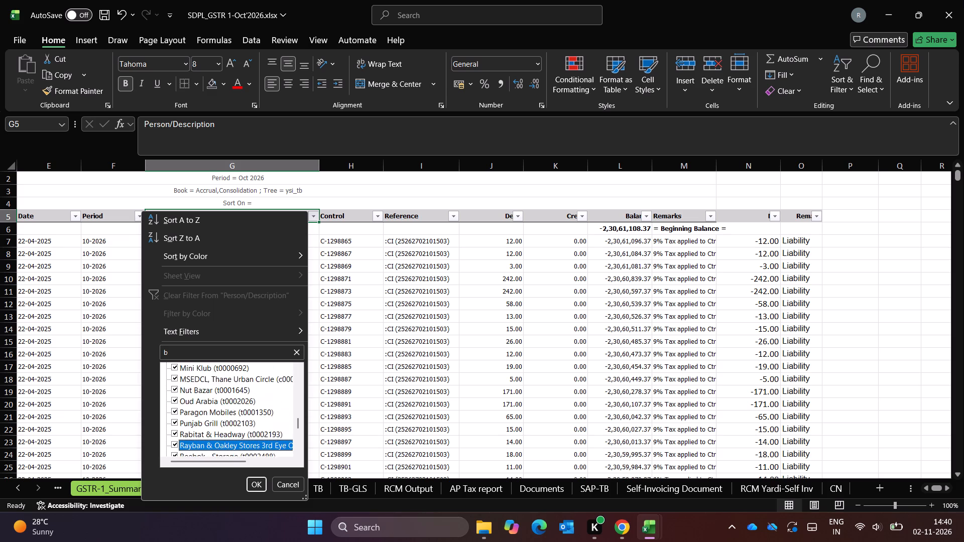
{"action": "key", "text": "Down"}
{"action": "key", "text": "Down"}
{"action": "key", "text": "Down"}
{"action": "key", "text": "Down"}
{"action": "key", "text": "Down"}
{"action": "key", "text": "Down"}
{"action": "key", "text": "Down"}
{"action": "key", "text": "Down"}
{"action": "key", "text": "Down"}
{"action": "key", "text": "Down"}
{"action": "key", "text": "Down"}
{"action": "key", "text": "Down"}
{"action": "key", "text": "Down"}
{"action": "key", "text": "Down"}
{"action": "key", "text": "Down"}
{"action": "key", "text": "Escape"}
{"action": "key", "text": "Escape"}
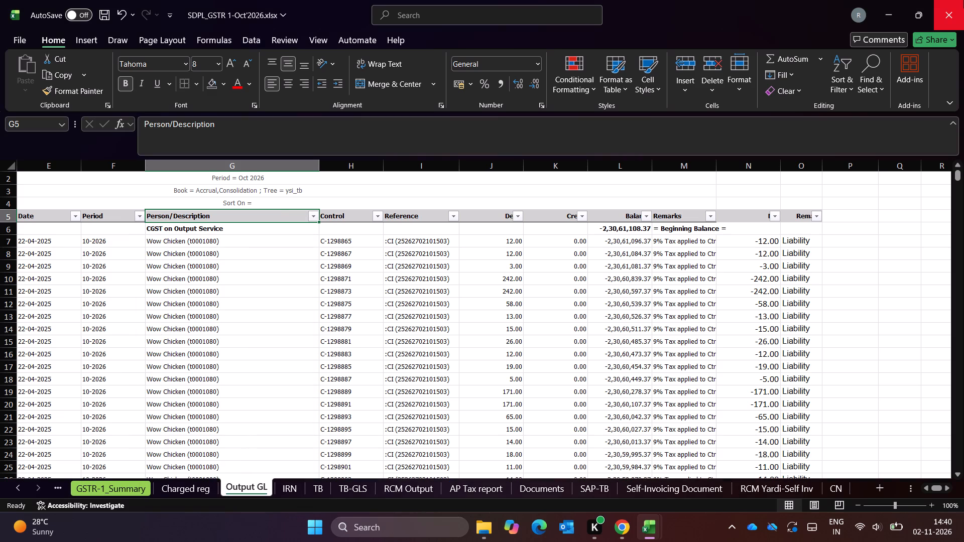
Enter a subtotal of the CGST Net amounts in N4 above the Net heading, =SUBTOTAL(9,N7:N2242).
{"action": "key", "text": "Right"}
{"action": "key", "text": "Right"}
{"action": "key", "text": "Right"}
{"action": "key", "text": "Right"}
{"action": "key", "text": "Right"}
{"action": "key", "text": "Right"}
{"action": "key", "text": "Right"}
{"action": "key", "text": "Up"}
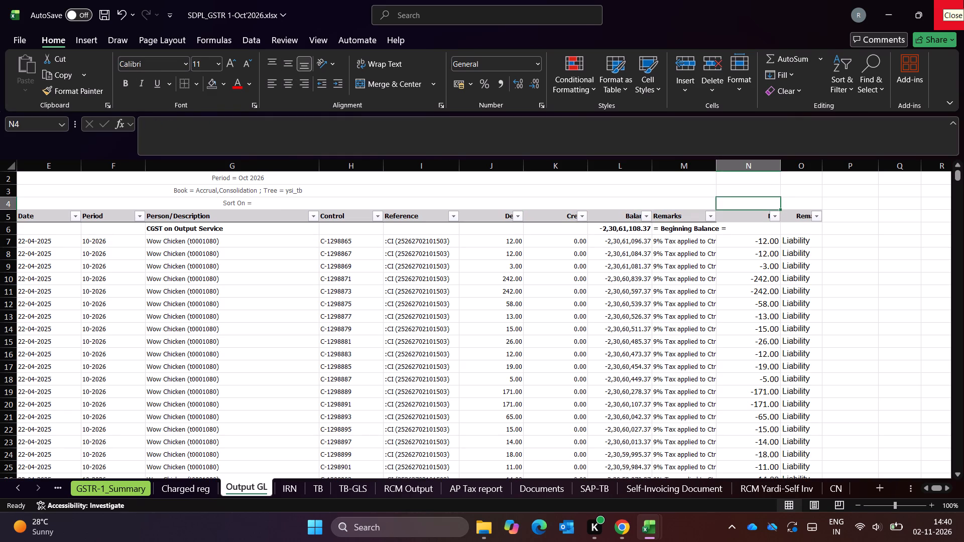
{"action": "type", "text": "=subtot"}
{"action": "key", "text": "Tab"}
{"action": "type", "text": "9,"}
{"action": "key", "text": "Down"}
{"action": "key", "text": "Down"}
{"action": "key", "text": "Down"}
{"action": "key", "text": "ctrl+shift+Down"}
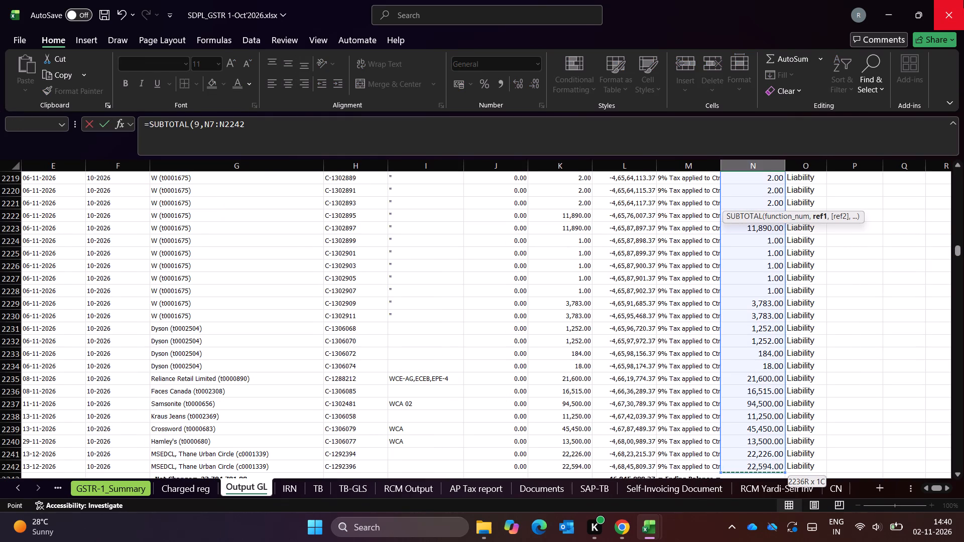
{"action": "key", "text": "Return"}
Apply the comma number style to the Net subtotal in N4.
{"action": "key", "text": "Up"}
{"action": "key", "text": "Up"}
{"action": "key", "text": "Down"}
{"action": "key", "text": "Down"}
{"action": "key", "text": "Down"}
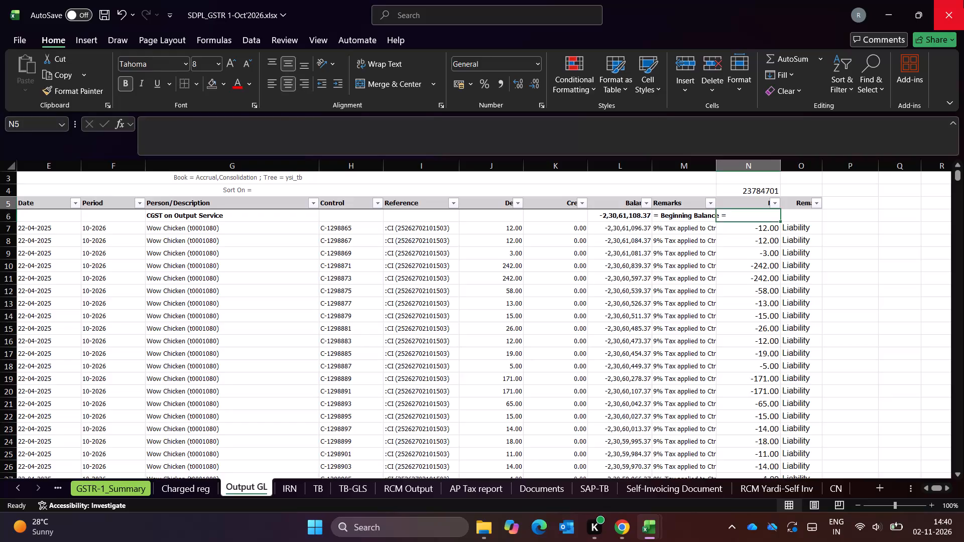
{"action": "key", "text": "Up"}
{"action": "key", "text": "Up"}
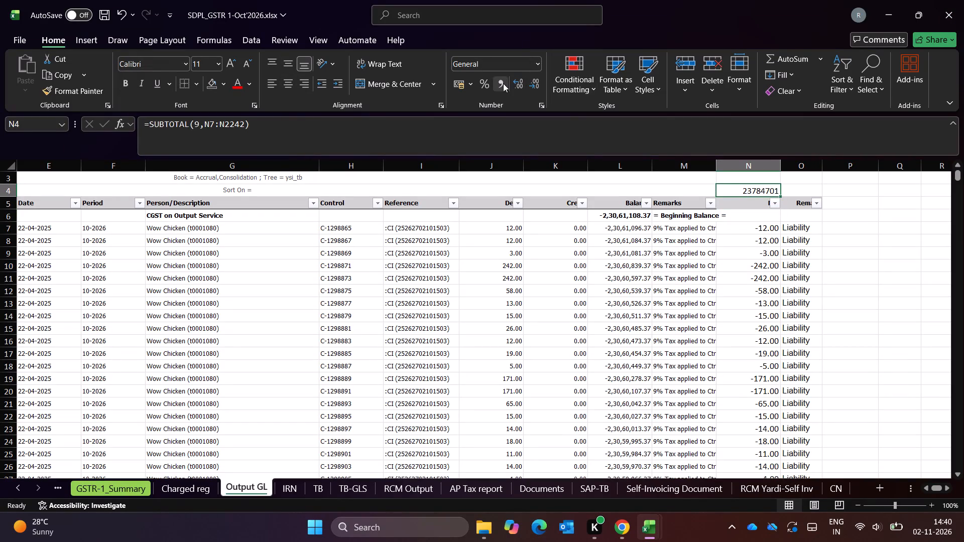
{"action": "left_click", "coordinate": [503, 83]}
Compare the Net subtotal in N4 with the CGST section's Net Change and the debit and credit totals beneath its last entry.
{"action": "key", "text": "Down"}
{"action": "key", "text": "Down"}
{"action": "key", "text": "Down"}
{"action": "key", "text": "Up"}
{"action": "key", "text": "Up"}
{"action": "key", "text": "Up"}
{"action": "key", "text": "Up"}
{"action": "key", "text": "Up"}
{"action": "key", "text": "Up"}
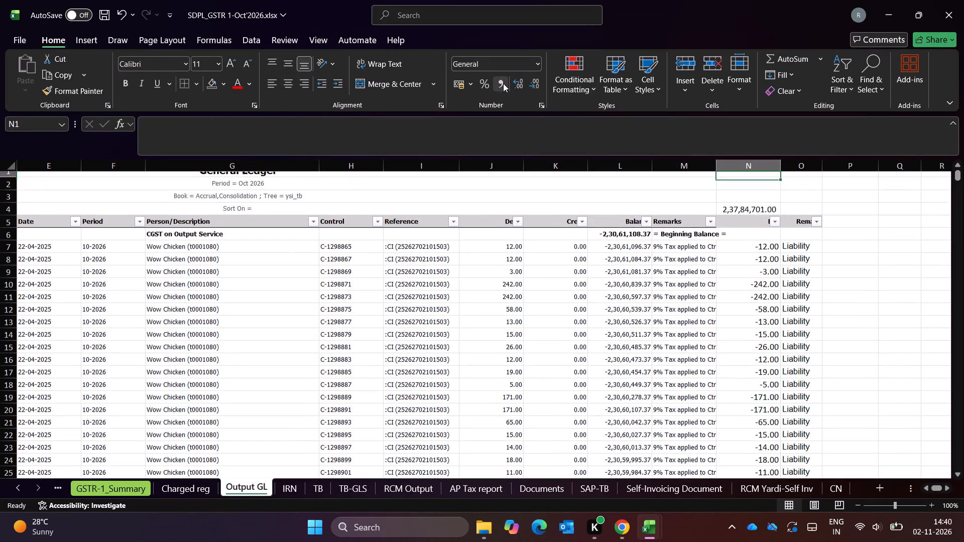
{"action": "key", "text": "Down"}
{"action": "key", "text": "Down"}
{"action": "key", "text": "Down"}
{"action": "key", "text": "Down"}
{"action": "key", "text": "Down"}
{"action": "key", "text": "Down"}
{"action": "key", "text": "Down"}
{"action": "key", "text": "ctrl+Down"}
{"action": "key", "text": "Down"}
{"action": "key", "text": "Down"}
{"action": "key", "text": "Down"}
{"action": "key", "text": "Down"}
{"action": "key", "text": "Down"}
{"action": "key", "text": "Down"}
{"action": "key", "text": "Down"}
{"action": "key", "text": "Down"}
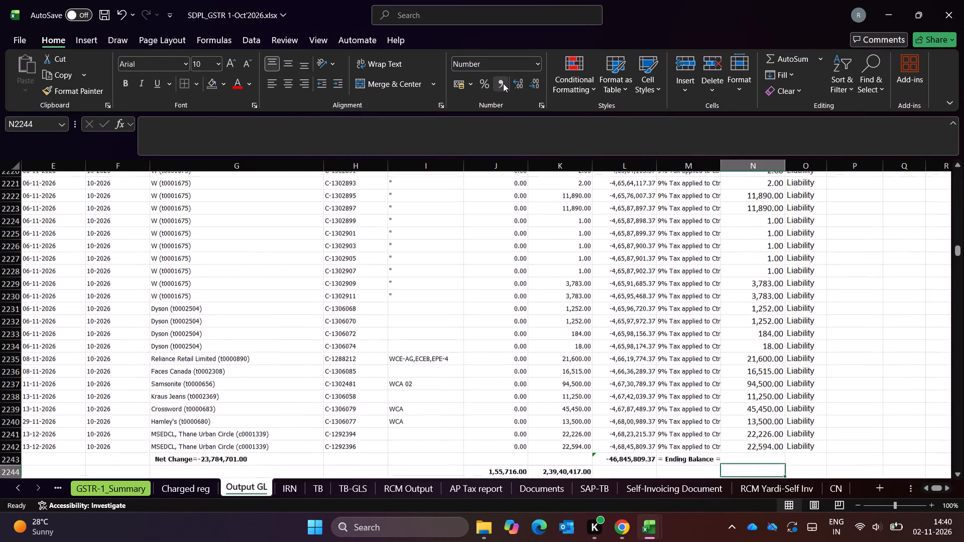
{"action": "key", "text": "ctrl+Up"}
{"action": "key", "text": "ctrl+Up"}
{"action": "key", "text": "ctrl+Up"}
{"action": "key", "text": "ctrl+Up"}
{"action": "key", "text": "ctrl+Up"}
{"action": "key", "text": "ctrl+Up"}
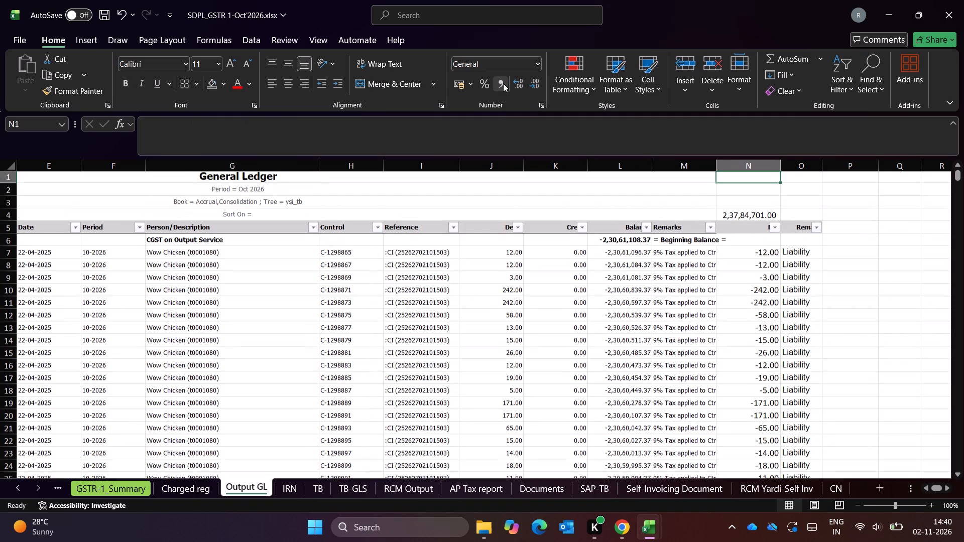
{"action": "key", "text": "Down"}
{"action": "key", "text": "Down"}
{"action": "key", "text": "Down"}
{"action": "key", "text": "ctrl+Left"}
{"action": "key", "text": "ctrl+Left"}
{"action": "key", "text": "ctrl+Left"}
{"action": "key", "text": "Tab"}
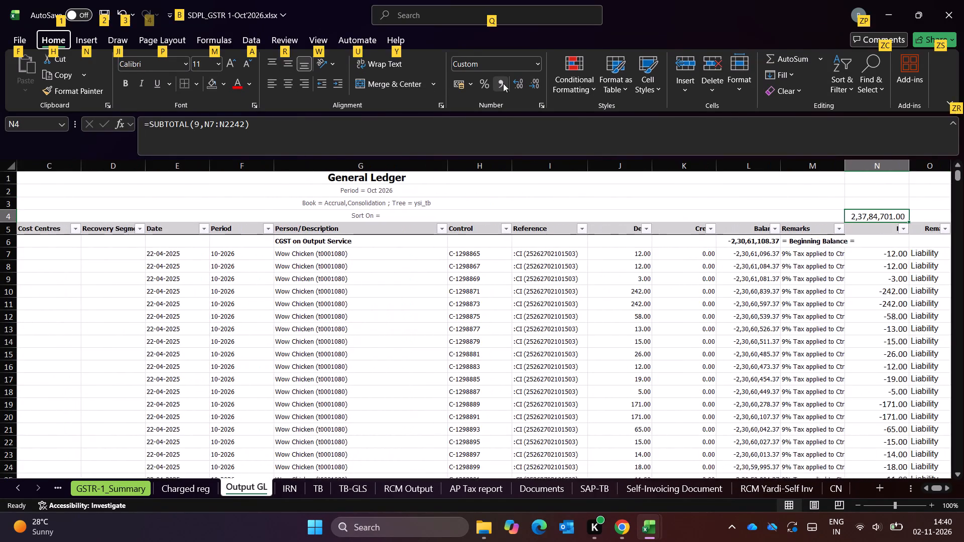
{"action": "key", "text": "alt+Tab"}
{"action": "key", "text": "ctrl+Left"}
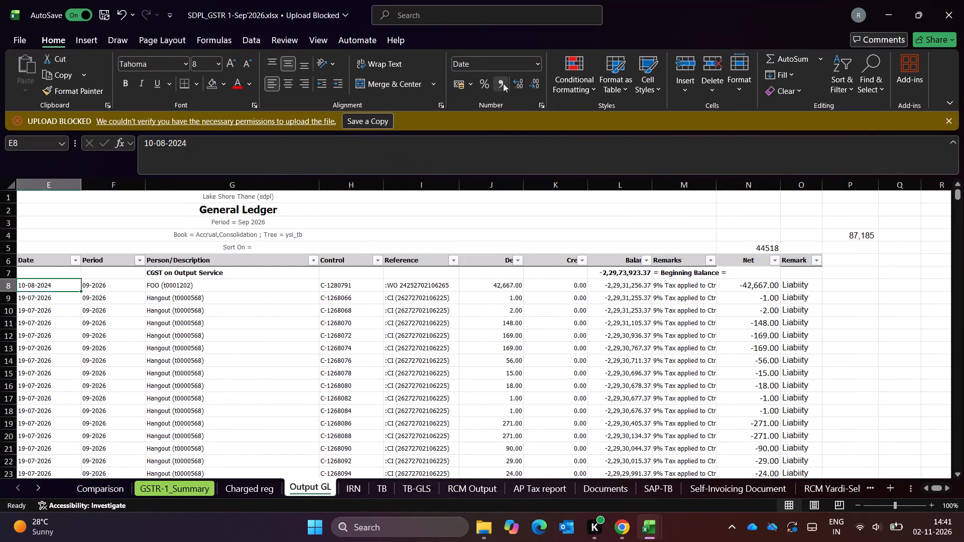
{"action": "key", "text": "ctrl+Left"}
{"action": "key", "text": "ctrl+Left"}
Switch to the GeneralLedger02_11_2026 workbook and copy its whole October 2026 ledger report, from the title rows through the Remarks column.
{"action": "key", "text": "alt+Tab"}
{"action": "key", "text": "alt+Tab"}
{"action": "key", "text": "alt+Tab"}
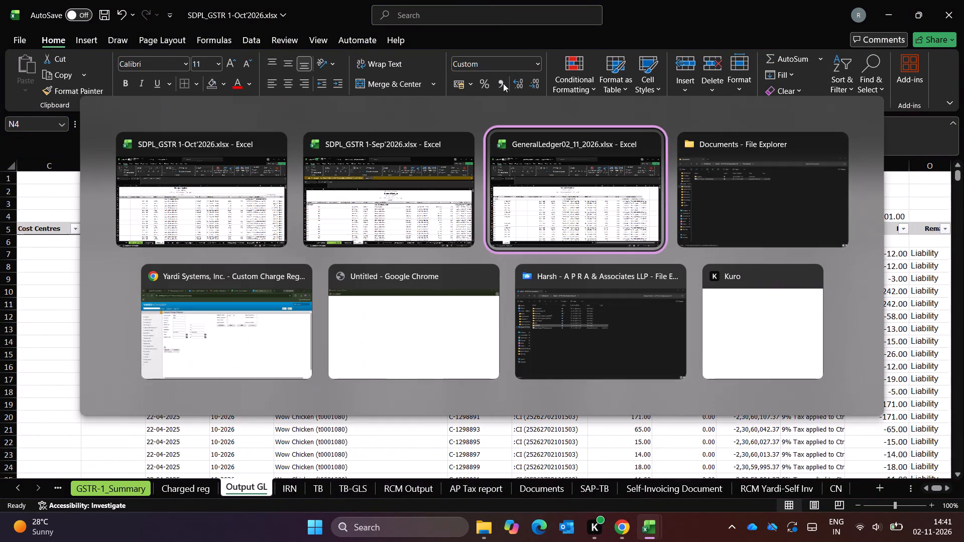
{"action": "key", "text": "ctrl+a"}
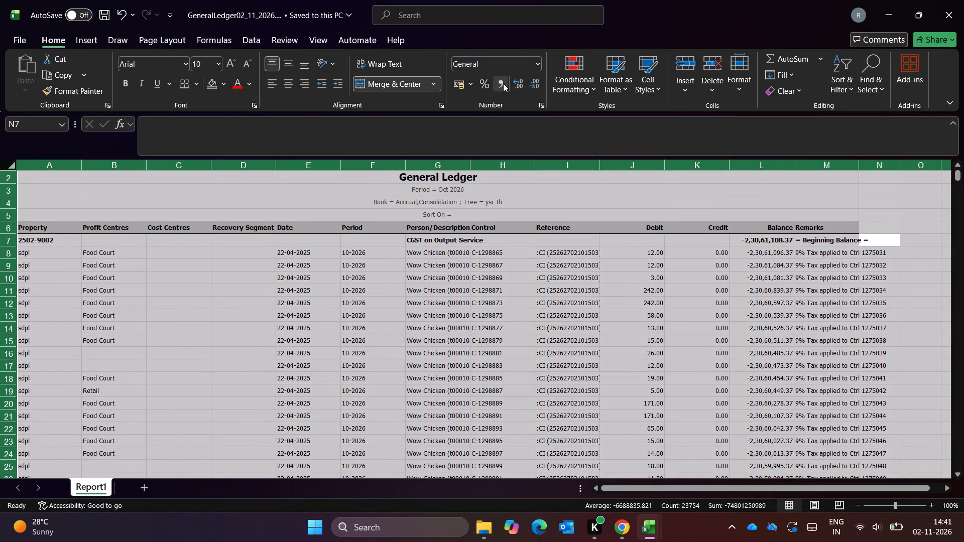
{"action": "key", "text": "ctrl+c"}
{"action": "key", "text": "Left"}
{"action": "key", "text": "Left"}
{"action": "key", "text": "Down"}
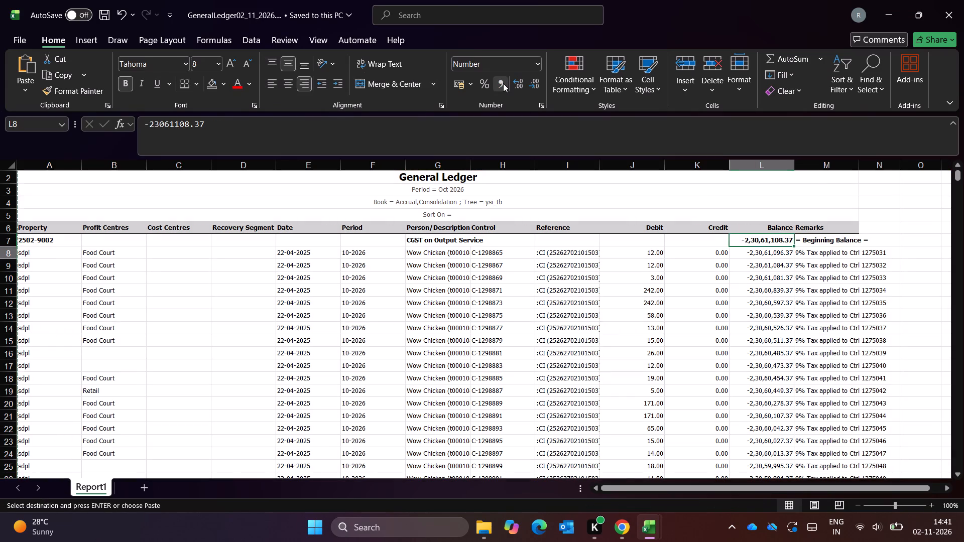
{"action": "key", "text": "ctrl+Up"}
{"action": "key", "text": "ctrl+Left"}
{"action": "key", "text": "ctrl+Left"}
{"action": "key", "text": "ctrl+Left"}
{"action": "key", "text": "ctrl+a"}
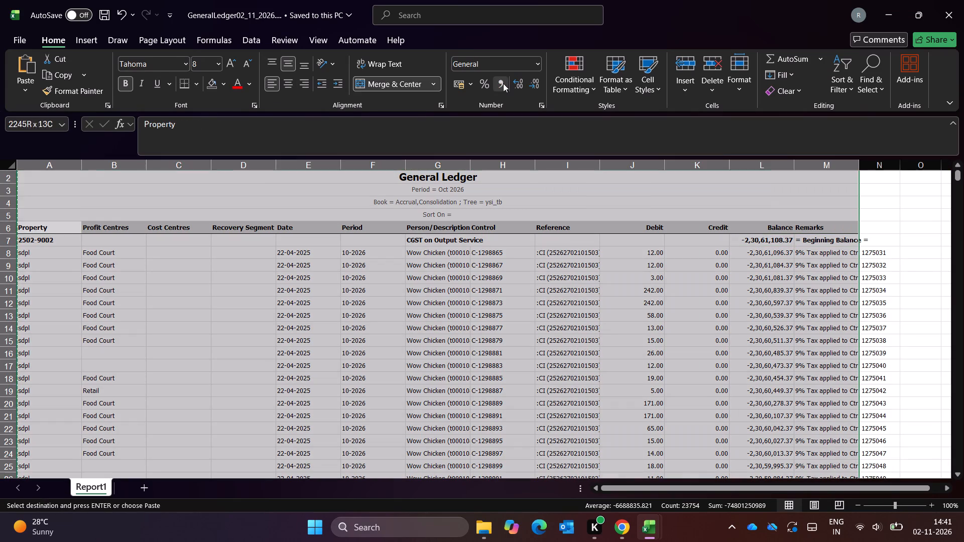
{"action": "key", "text": "ctrl+c"}
Paste the copied ledger report into the October workbook's Output GL sheet at A2249, below the first CGST section's totals.
{"action": "key", "text": "alt+Tab"}
{"action": "key", "text": "Down"}
{"action": "key", "text": "Down"}
{"action": "key", "text": "ctrl+Left"}
{"action": "key", "text": "ctrl+Left"}
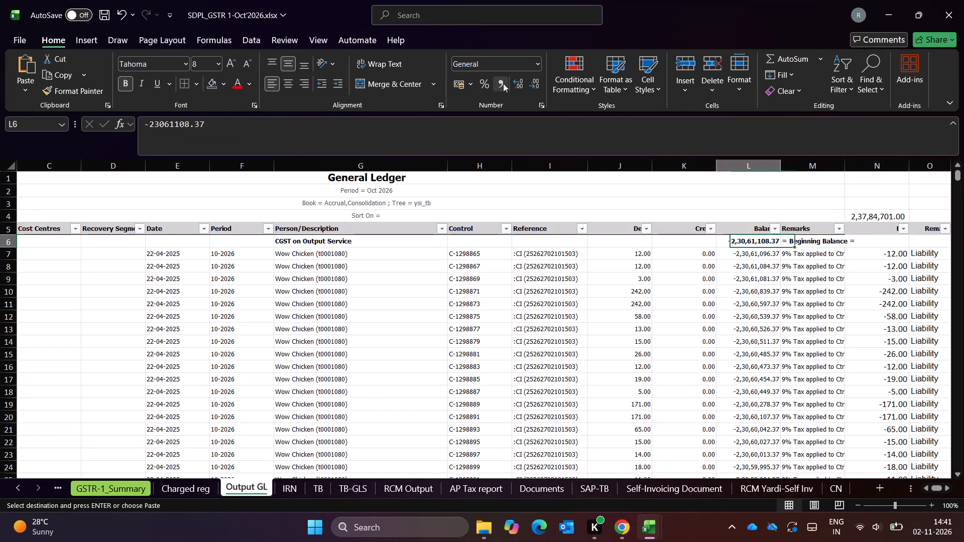
{"action": "key", "text": "ctrl+Left"}
{"action": "key", "text": "ctrl+Left"}
{"action": "key", "text": "ctrl+Left"}
{"action": "key", "text": "ctrl+Left"}
{"action": "key", "text": "Down"}
{"action": "key", "text": "Down"}
{"action": "key", "text": "Down"}
{"action": "key", "text": "Down"}
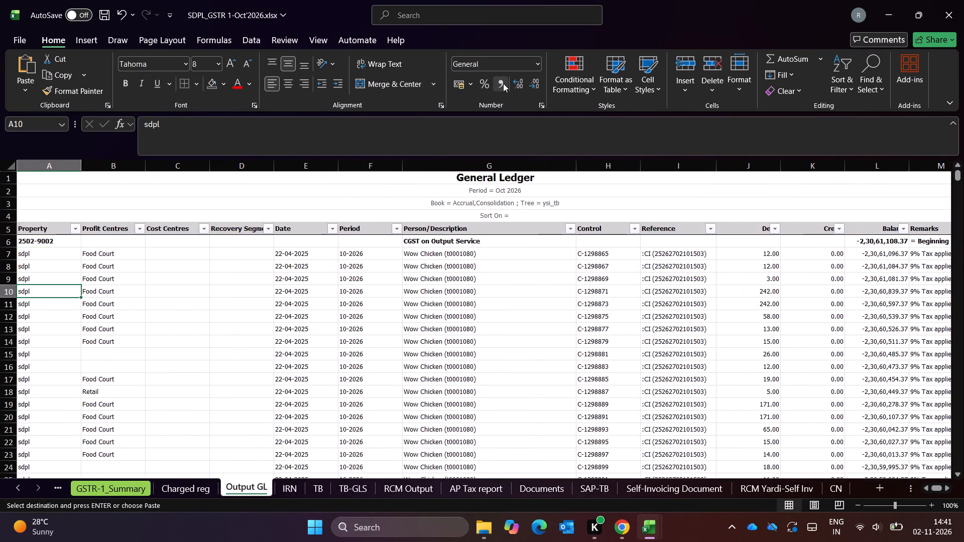
{"action": "key", "text": "ctrl+Down"}
{"action": "key", "text": "Down"}
{"action": "key", "text": "Down"}
{"action": "key", "text": "Down"}
{"action": "key", "text": "Down"}
{"action": "key", "text": "Down"}
{"action": "key", "text": "Down"}
{"action": "key", "text": "Down"}
{"action": "key", "text": "Down"}
{"action": "key", "text": "Down"}
{"action": "key", "text": "Down"}
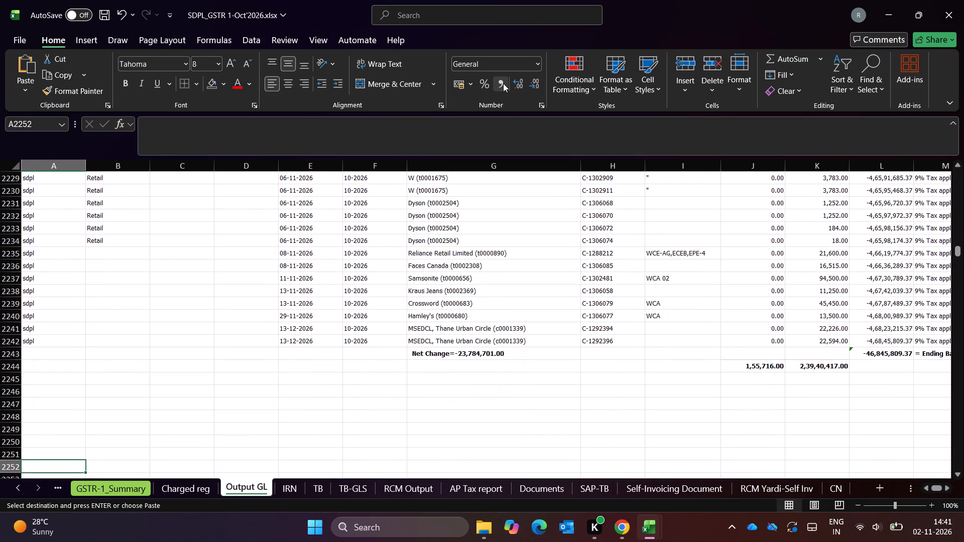
{"action": "key", "text": "Up"}
{"action": "key", "text": "Up"}
{"action": "key", "text": "Up"}
{"action": "key", "text": "ctrl+v"}
Add the headings Net in N2254 and Remark in O2254 beside the pasted ledger's Remarks heading.
{"action": "key", "text": "Right"}
{"action": "key", "text": "Right"}
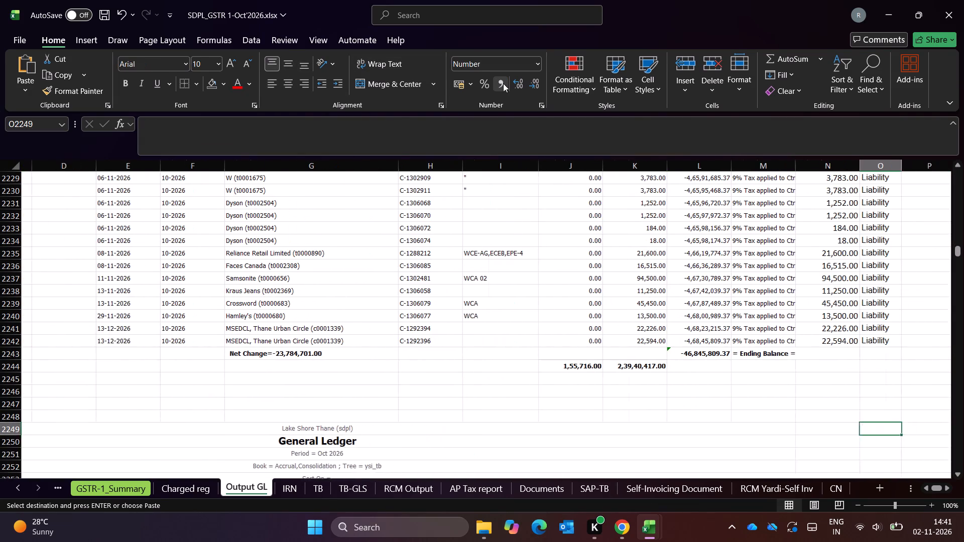
{"action": "key", "text": "Down"}
{"action": "key", "text": "Down"}
{"action": "key", "text": "Down"}
{"action": "key", "text": "Down"}
{"action": "key", "text": "Down"}
{"action": "key", "text": "Down"}
{"action": "key", "text": "Down"}
{"action": "key", "text": "Down"}
{"action": "key", "text": "Down"}
{"action": "key", "text": "Down"}
{"action": "key", "text": "Up"}
{"action": "key", "text": "Up"}
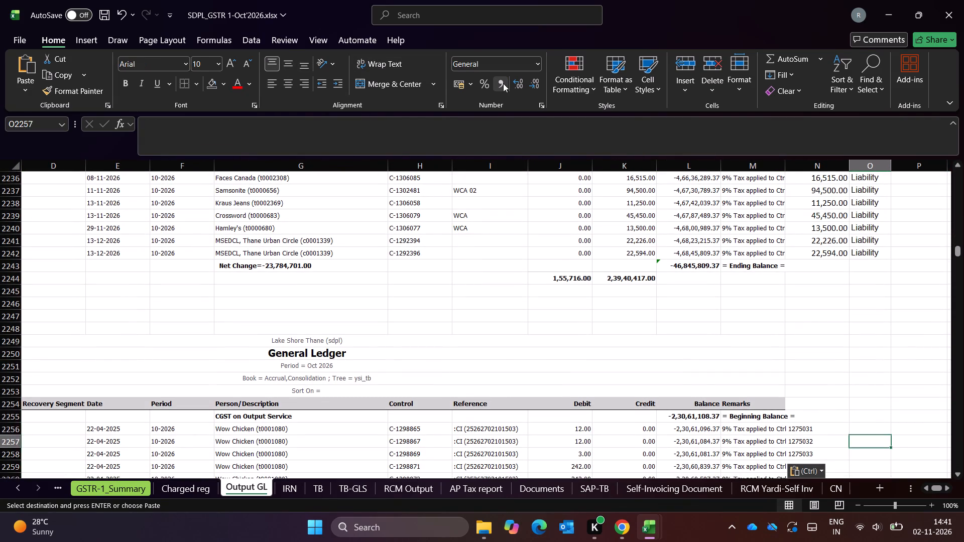
{"action": "key", "text": "Up"}
{"action": "key", "text": "Up"}
{"action": "key", "text": "Up"}
{"action": "key", "text": "Left"}
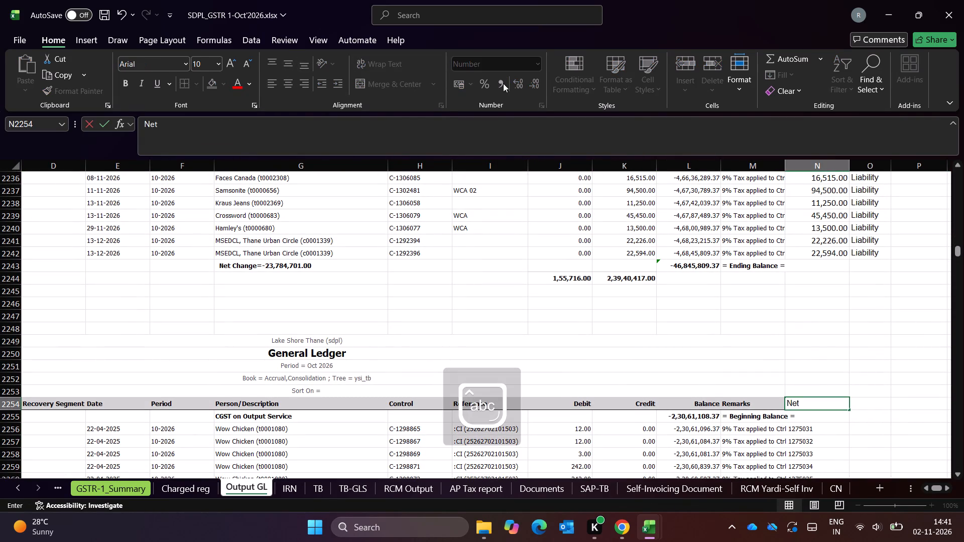
{"action": "key", "text": "Return"}
{"action": "key", "text": "Right"}
{"action": "key", "text": "Up"}
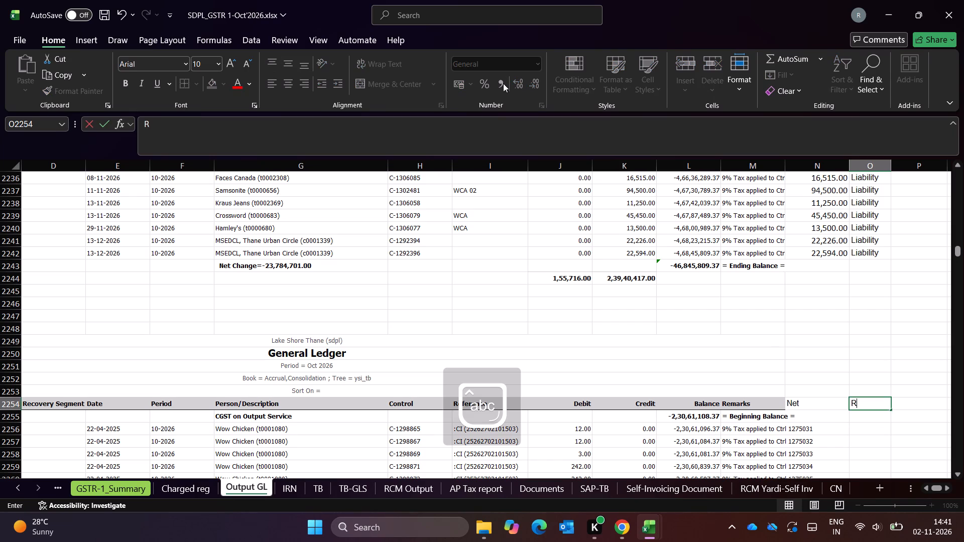
{"action": "type", "text": "emark"}
{"action": "key", "text": "Return"}
Copy only the formatting of the Remarks heading in M2254 to the Net and Remark headings beside it.
{"action": "key", "text": "Up"}
{"action": "key", "text": "Left"}
{"action": "key", "text": "Left"}
{"action": "key", "text": "Left"}
{"action": "key", "text": "Right"}
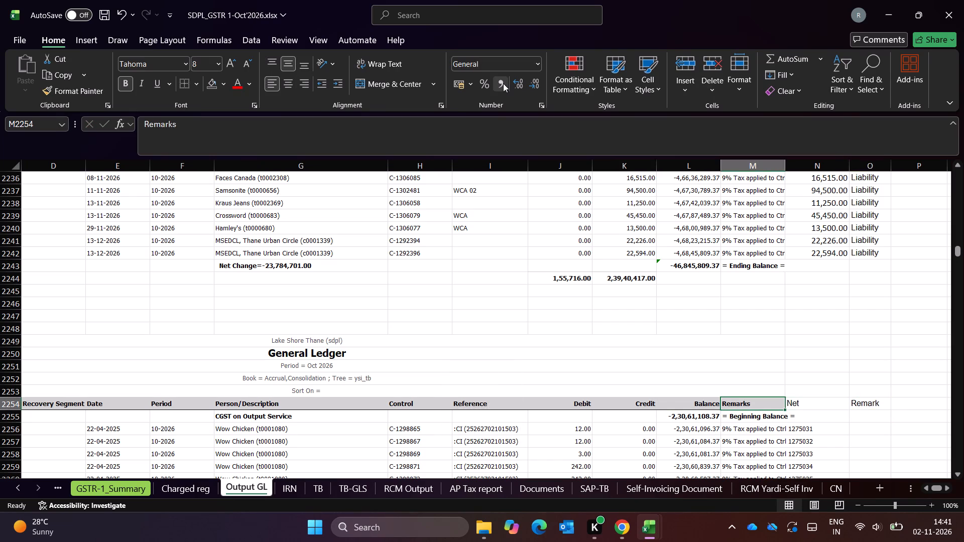
{"action": "key", "text": "ctrl+c"}
{"action": "key", "text": "Right"}
{"action": "key", "text": "shift+Right"}
{"action": "key", "text": "ctrl+alt+v"}
{"action": "key", "text": "Down"}
{"action": "key", "text": "Down"}
{"action": "key", "text": "Down"}
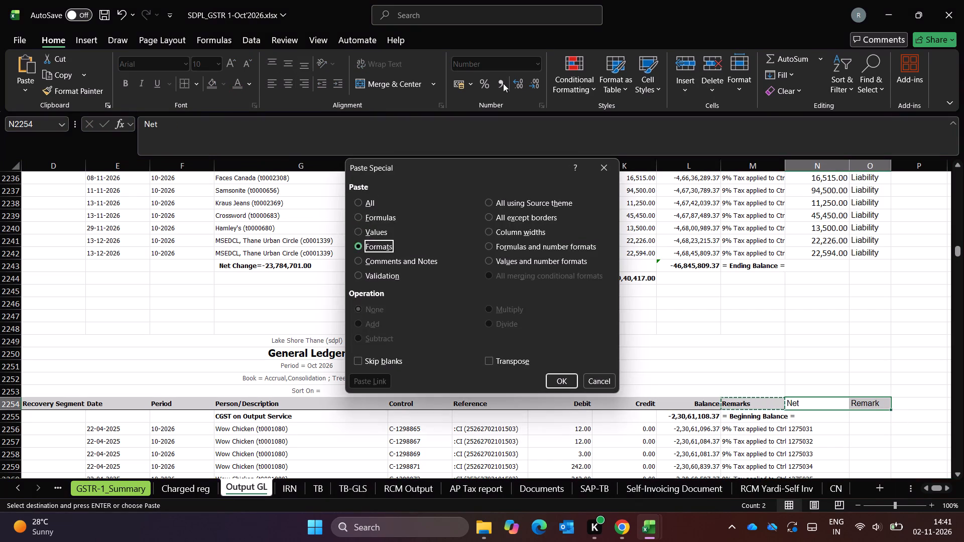
{"action": "key", "text": "Return"}
{"action": "key", "text": "Escape"}
Move the filter from the first ledger's headings to the second ledger's header row 2254, Property through Remark.
{"action": "key", "text": "Right"}
{"action": "key", "text": "ctrl+shift+Left"}
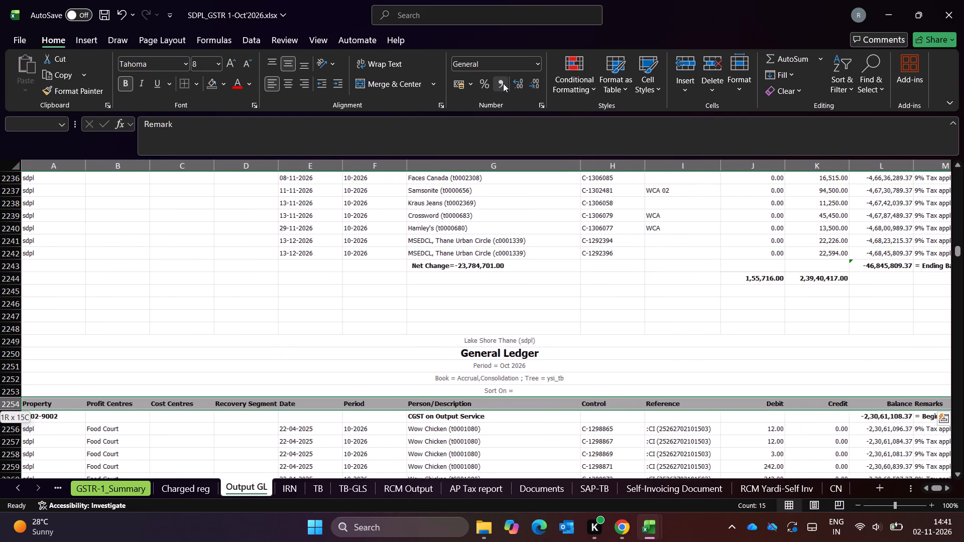
{"action": "key", "text": "ctrl+shift+l"}
{"action": "key", "text": "ctrl+shift+l"}
{"action": "key", "text": "Right"}
{"action": "key", "text": "Left"}
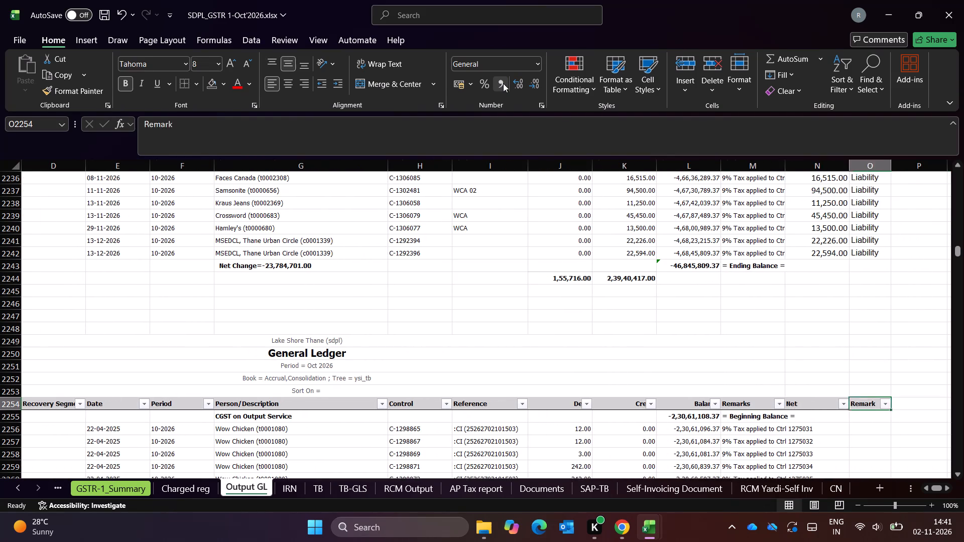
Enter the Net formula in N2256 as Credit minus Debit, =K2256-J2256.
{"action": "key", "text": "Left"}
{"action": "key", "text": "Left"}
{"action": "key", "text": "Left"}
{"action": "key", "text": "Left"}
{"action": "key", "text": "Right"}
{"action": "key", "text": "Right"}
{"action": "key", "text": "Down"}
{"action": "key", "text": "Right"}
{"action": "key", "text": "Down"}
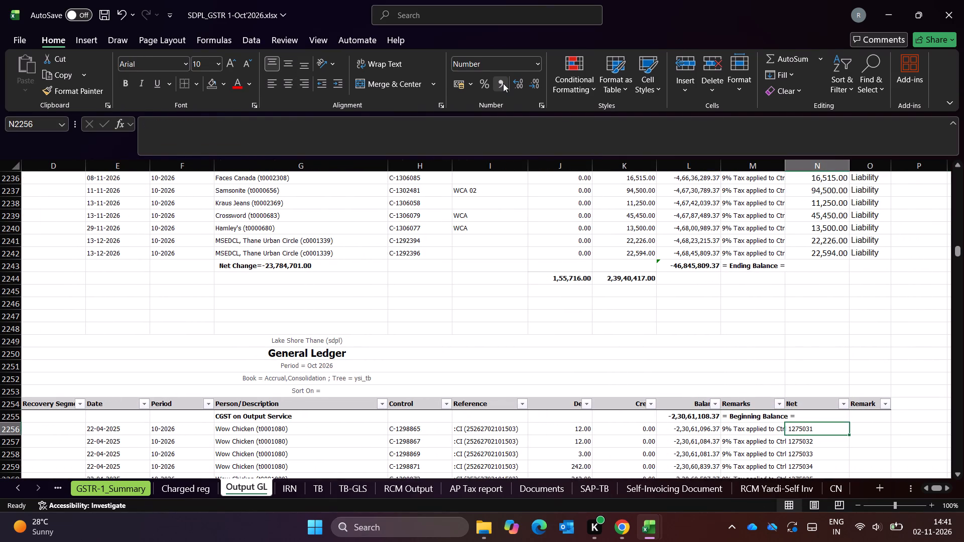
{"action": "key", "text": "equal"}
{"action": "key", "text": "Left"}
{"action": "key", "text": "Left"}
{"action": "key", "text": "Left"}
{"action": "key", "text": "Left"}
{"action": "key", "text": "Right"}
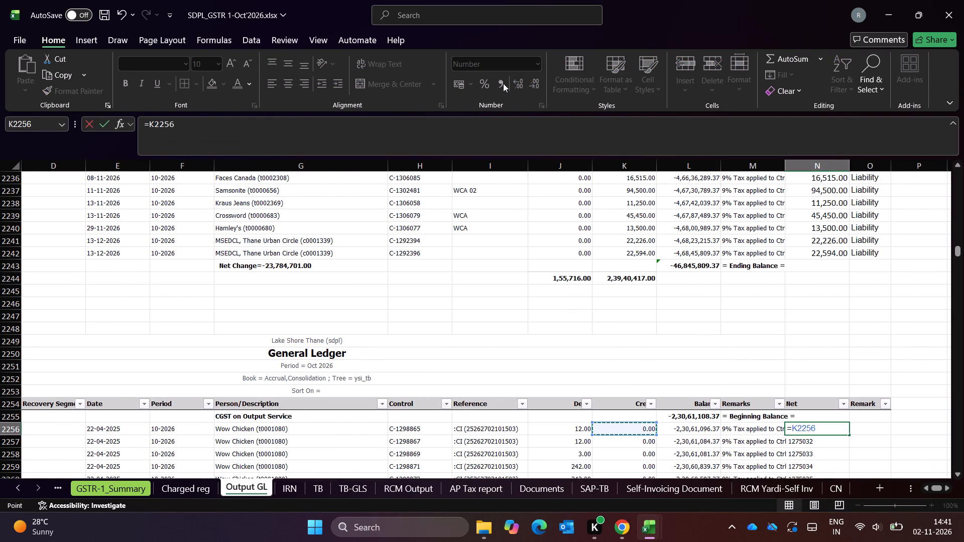
{"action": "key", "text": "minus"}
{"action": "key", "text": "Left"}
{"action": "key", "text": "Left"}
{"action": "key", "text": "Left"}
{"action": "key", "text": "Left"}
{"action": "key", "text": "Return"}
Fill the Net formula from N2256 down to the pasted ledger's last entry row.
{"action": "key", "text": "Left"}
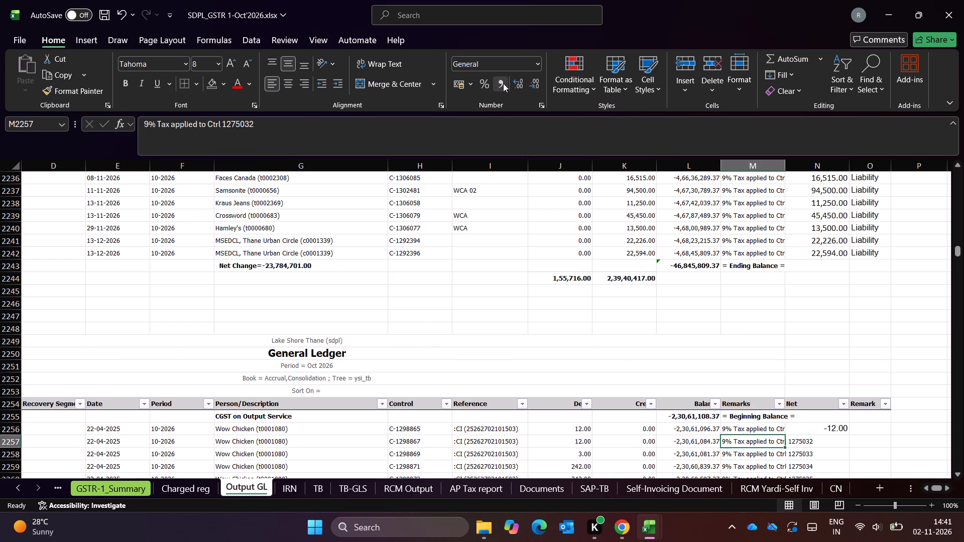
{"action": "key", "text": "ctrl+Down"}
{"action": "key", "text": "Right"}
{"action": "key", "text": "Up"}
{"action": "key", "text": "Right"}
{"action": "key", "text": "Left"}
{"action": "key", "text": "ctrl+shift+Up"}
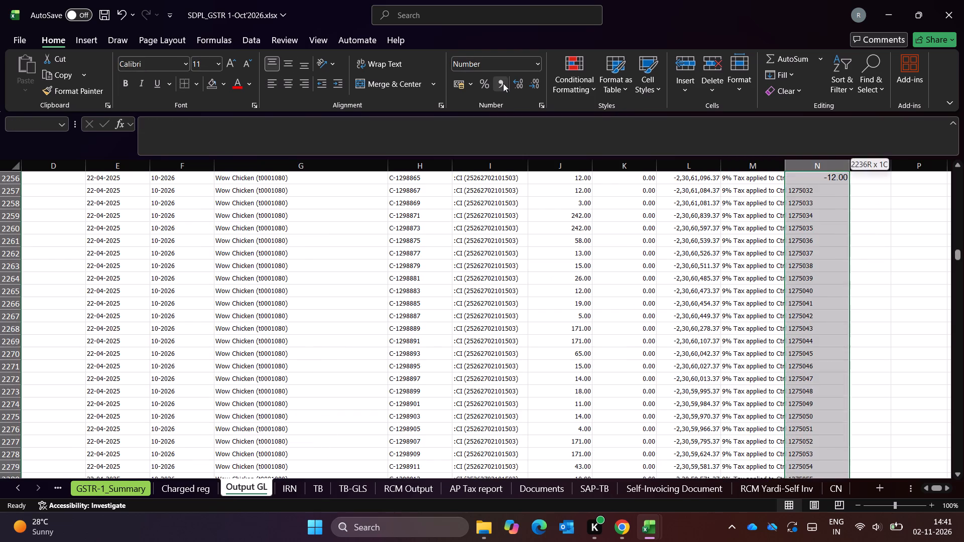
{"action": "key", "text": "ctrl+d"}
Enter Liability as the Remark for the pasted ledger's first entry in O2256.
{"action": "key", "text": "ctrl+Up"}
{"action": "key", "text": "ctrl+Up"}
{"action": "key", "text": "Right"}
{"action": "key", "text": "Down"}
{"action": "key", "text": "Down"}
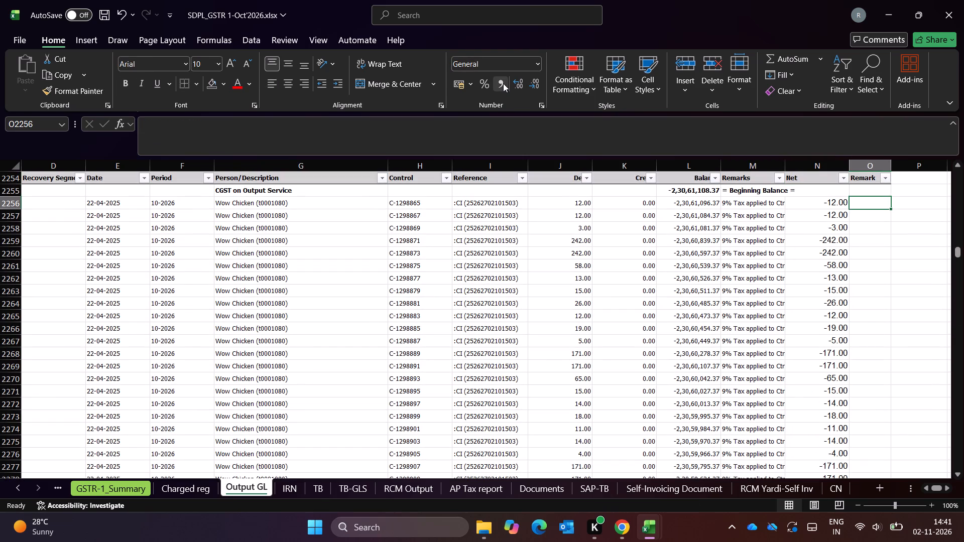
{"action": "key", "text": "alt+Down"}
{"action": "key", "text": "Escape"}
{"action": "key", "text": "alt+Down"}
{"action": "key", "text": "Down"}
{"action": "key", "text": "Escape"}
{"action": "key", "text": "BackSpace"}
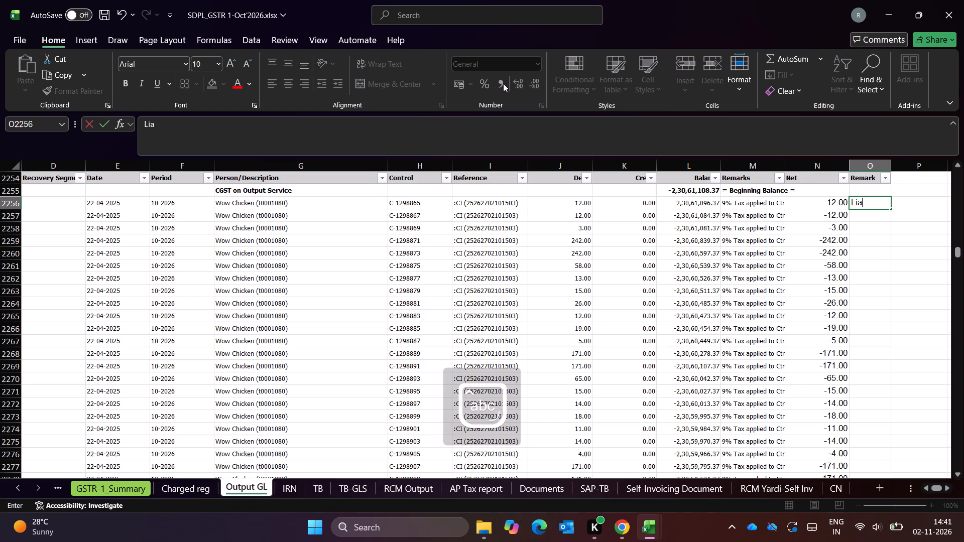
{"action": "type", "text": "bility"}
{"action": "key", "text": "Return"}
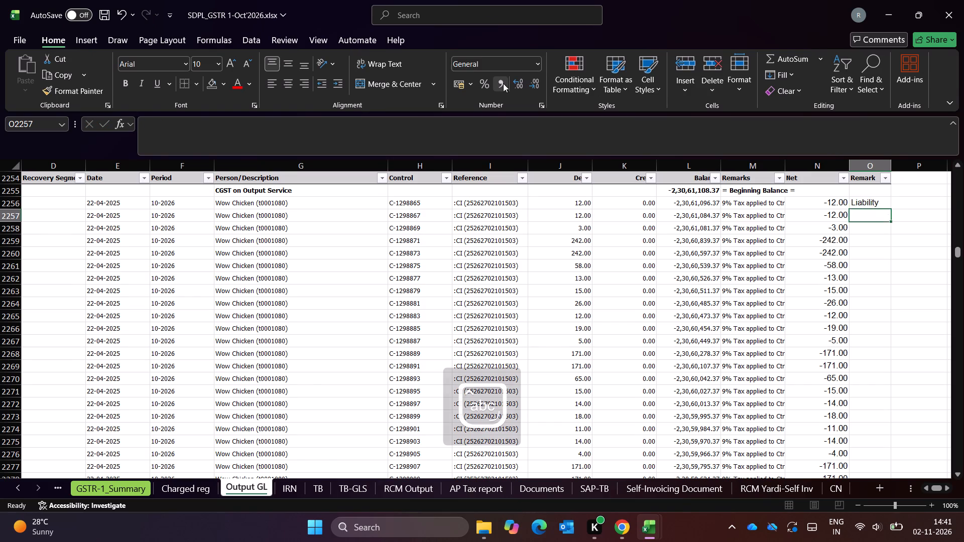
Fill the Liability remark from O2256 down to the pasted ledger's last entry row.
{"action": "key", "text": "Left"}
{"action": "key", "text": "ctrl+Down"}
{"action": "key", "text": "Right"}
{"action": "key", "text": "shift+Up"}
{"action": "key", "text": "ctrl+shift+Up"}
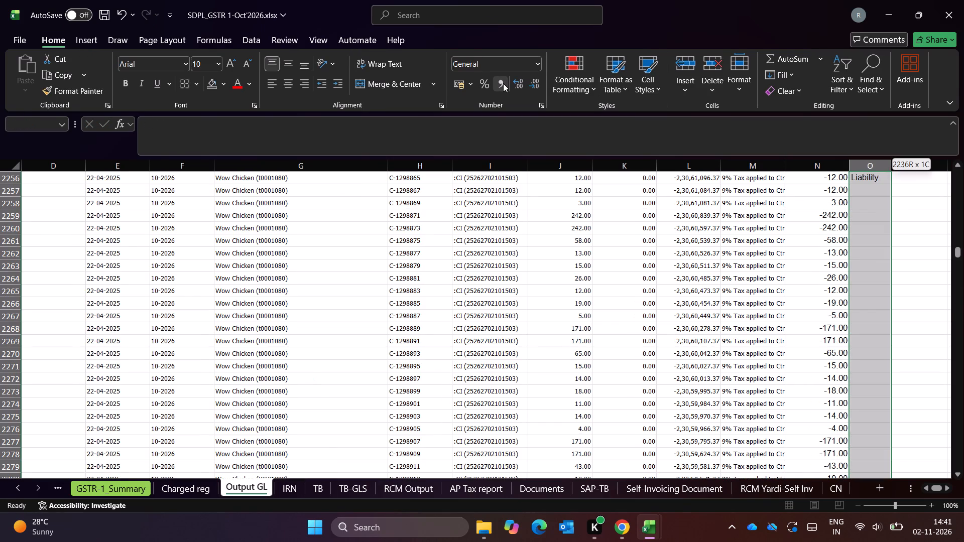
{"action": "key", "text": "ctrl+d"}
Enter a SUBTOTAL formula with function 9 in N2253, summing the pasted ledger's Net values from N2256 down to its last entry.
{"action": "key", "text": "ctrl+Up"}
{"action": "key", "text": "ctrl+Up"}
{"action": "key", "text": "Up"}
{"action": "key", "text": "Up"}
{"action": "key", "text": "Down"}
{"action": "key", "text": "Left"}
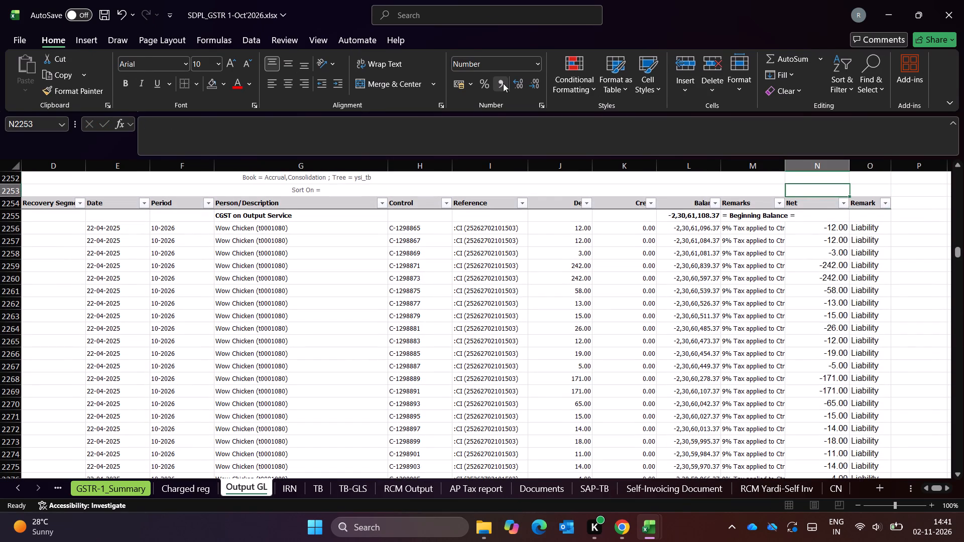
{"action": "type", "text": "subtot"}
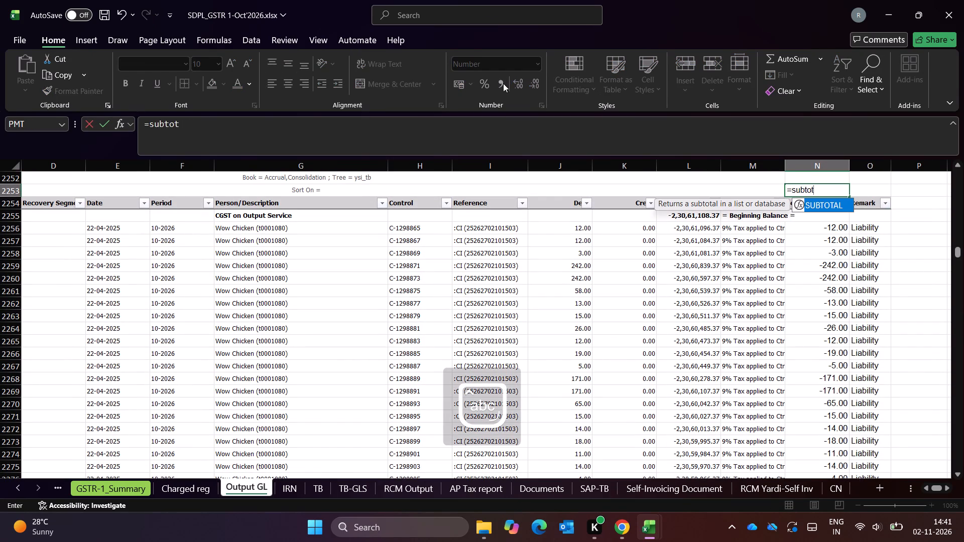
{"action": "key", "text": "Tab"}
{"action": "type", "text": "9,"}
{"action": "key", "text": "Down"}
{"action": "key", "text": "Down"}
{"action": "key", "text": "Down"}
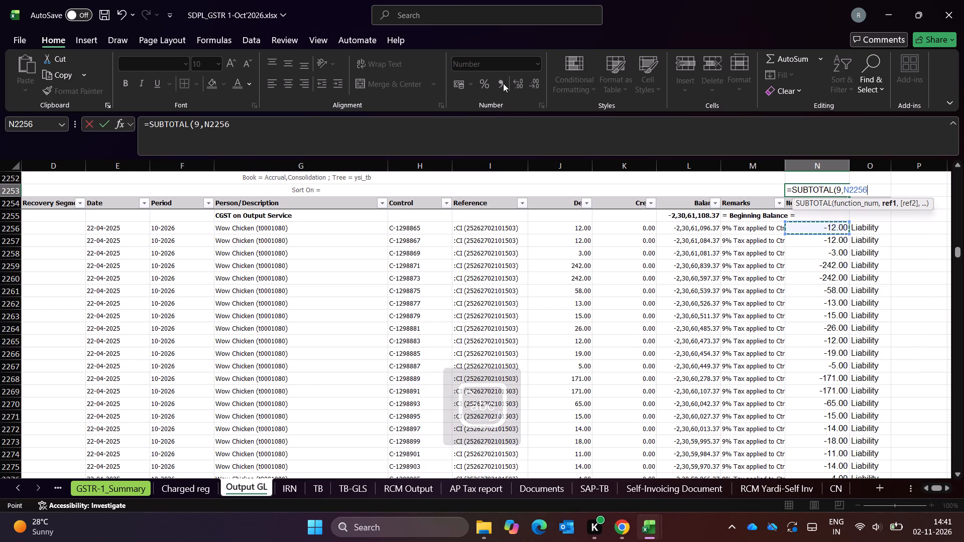
{"action": "key", "text": "ctrl+shift+Down"}
{"action": "key", "text": "Return"}
Compare the pasted ledger's Net subtotal with the first ledger's subtotal in N4 and its Net Change and debit and credit totals.
{"action": "key", "text": "Up"}
{"action": "key", "text": "Up"}
{"action": "key", "text": "Up"}
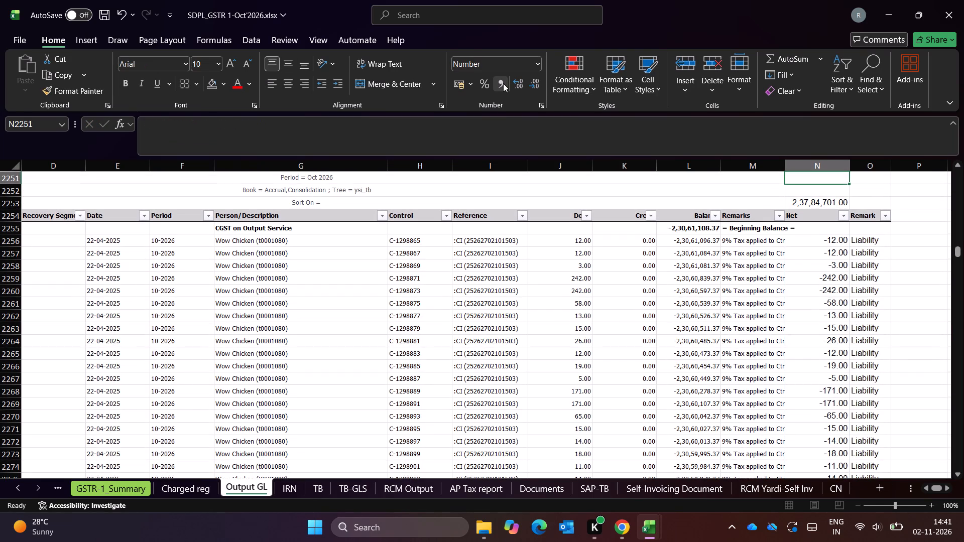
{"action": "key", "text": "ctrl+Up"}
{"action": "key", "text": "Up"}
{"action": "key", "text": "Up"}
{"action": "key", "text": "ctrl+Up"}
{"action": "key", "text": "Up"}
{"action": "key", "text": "Up"}
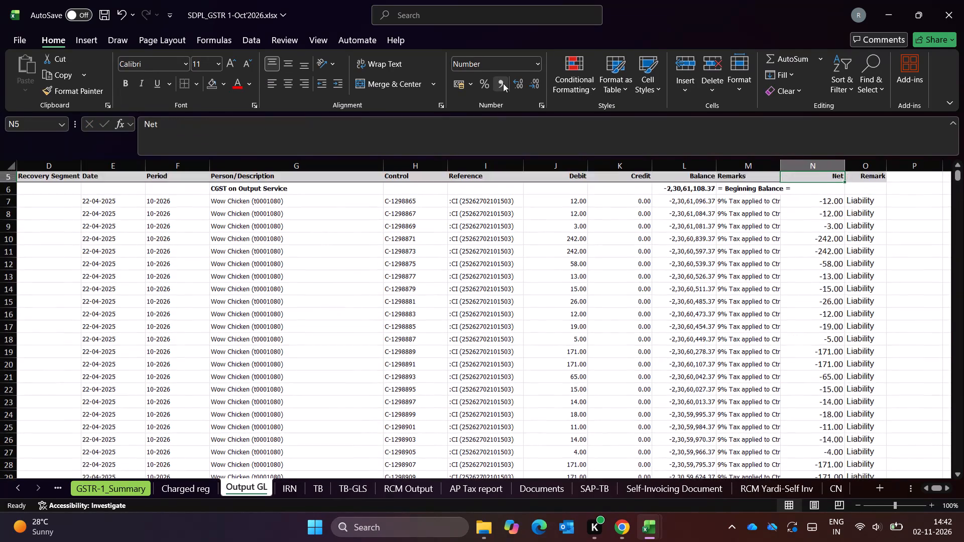
{"action": "key", "text": "Up"}
{"action": "key", "text": "Up"}
{"action": "key", "text": "Up"}
{"action": "key", "text": "Up"}
{"action": "key", "text": "Down"}
{"action": "key", "text": "Down"}
{"action": "key", "text": "Down"}
{"action": "key", "text": "Down"}
{"action": "key", "text": "Down"}
{"action": "key", "text": "Down"}
{"action": "key", "text": "Down"}
{"action": "key", "text": "Down"}
{"action": "key", "text": "Down"}
{"action": "key", "text": "Down"}
{"action": "key", "text": "Down"}
{"action": "key", "text": "Down"}
{"action": "key", "text": "Down"}
{"action": "key", "text": "Down"}
{"action": "key", "text": "Down"}
{"action": "key", "text": "Down"}
{"action": "key", "text": "Down"}
{"action": "key", "text": "Down"}
{"action": "key", "text": "Down"}
{"action": "key", "text": "Down"}
{"action": "key", "text": "Down"}
{"action": "key", "text": "Down"}
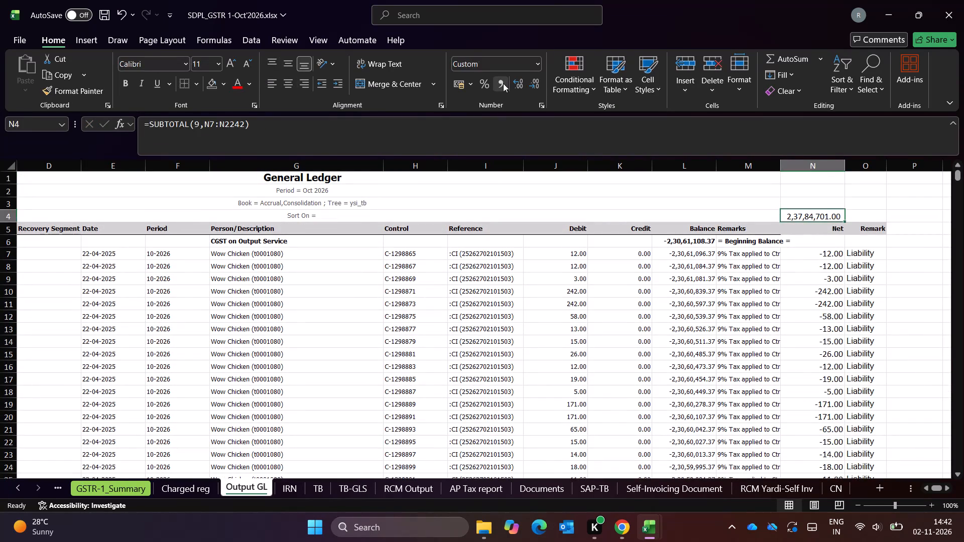
{"action": "key", "text": "ctrl+Down"}
{"action": "key", "text": "Down"}
{"action": "key", "text": "Down"}
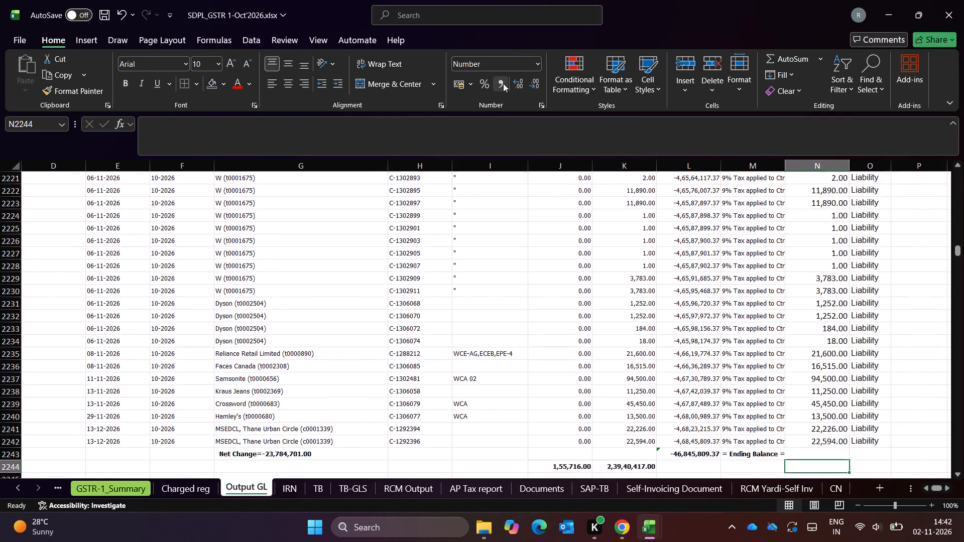
Open the IRN sheet and go to its top-left cell A1 to examine the existing invoice listing.
{"action": "key", "text": "ctrl+Page_Down"}
{"action": "key", "text": "Up"}
{"action": "key", "text": "Up"}
{"action": "key", "text": "Up"}
{"action": "key", "text": "Up"}
{"action": "key", "text": "ctrl+Up"}
{"action": "key", "text": "ctrl+Left"}
{"action": "key", "text": "ctrl+Left"}
{"action": "key", "text": "ctrl+Left"}
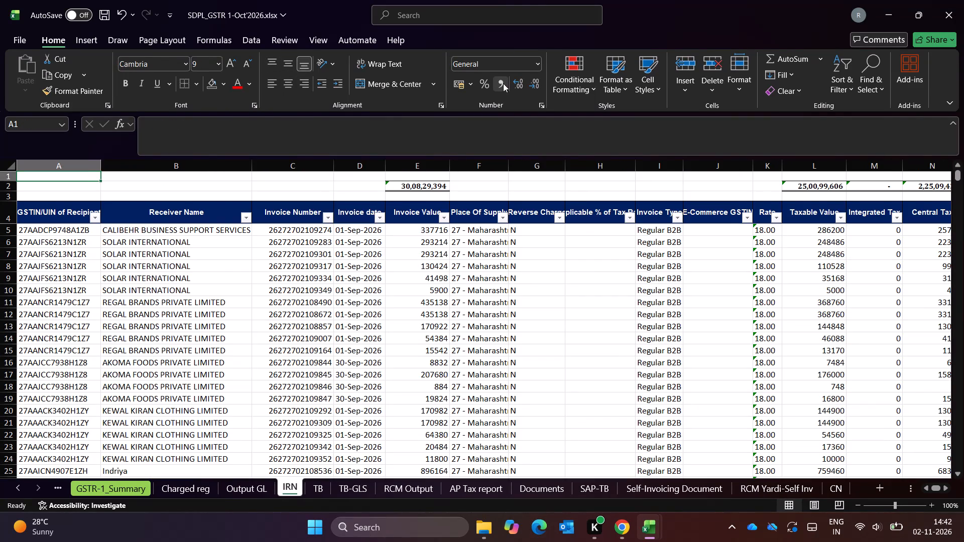
Switch to Chrome and search the web for gst login in a new tab.
{"action": "key", "text": "alt+Tab"}
{"action": "key", "text": "alt+Right"}
{"action": "key", "text": "alt+Down"}
{"action": "key", "text": "alt+Left"}
{"action": "key", "text": "alt+Left"}
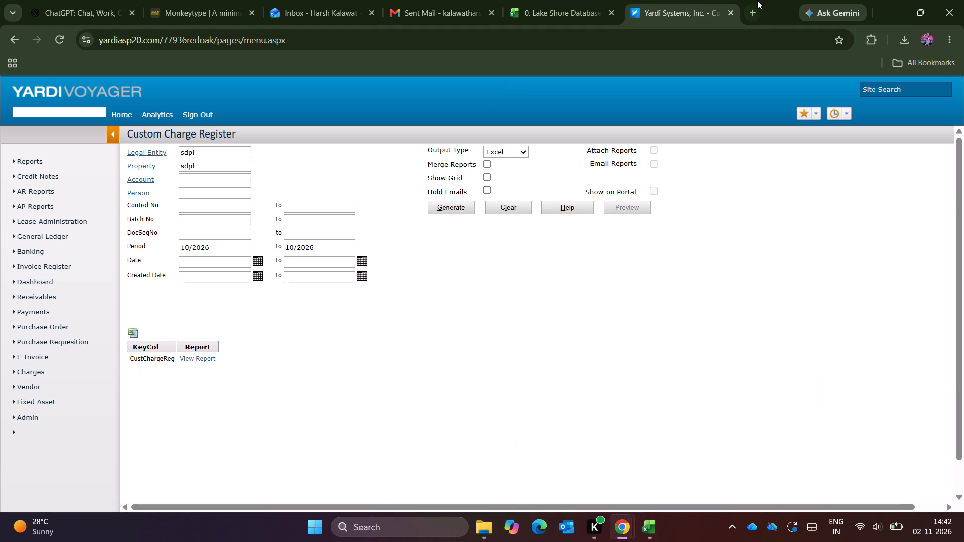
{"action": "left_click", "coordinate": [757, 17]}
{"action": "type", "text": "gst"}
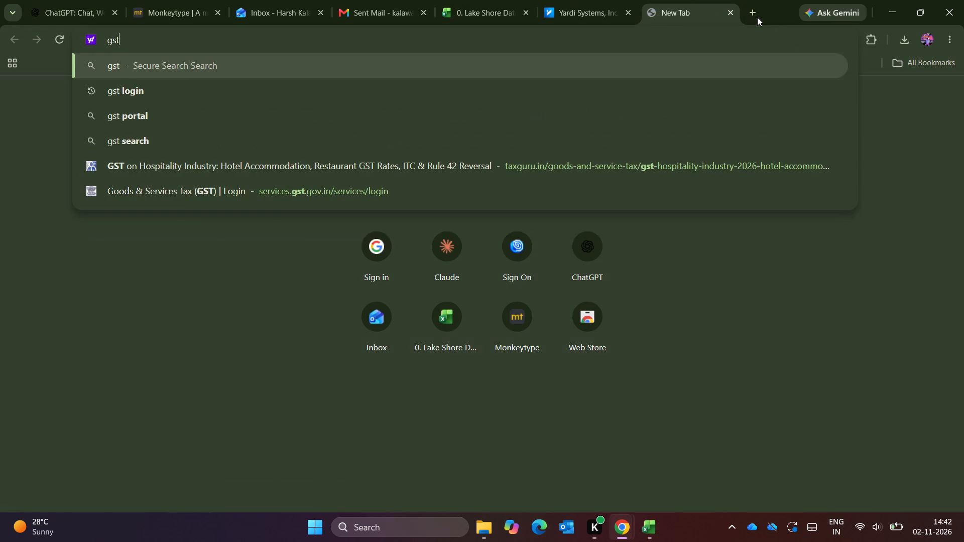
{"action": "key", "text": "Down"}
{"action": "key", "text": "Return"}
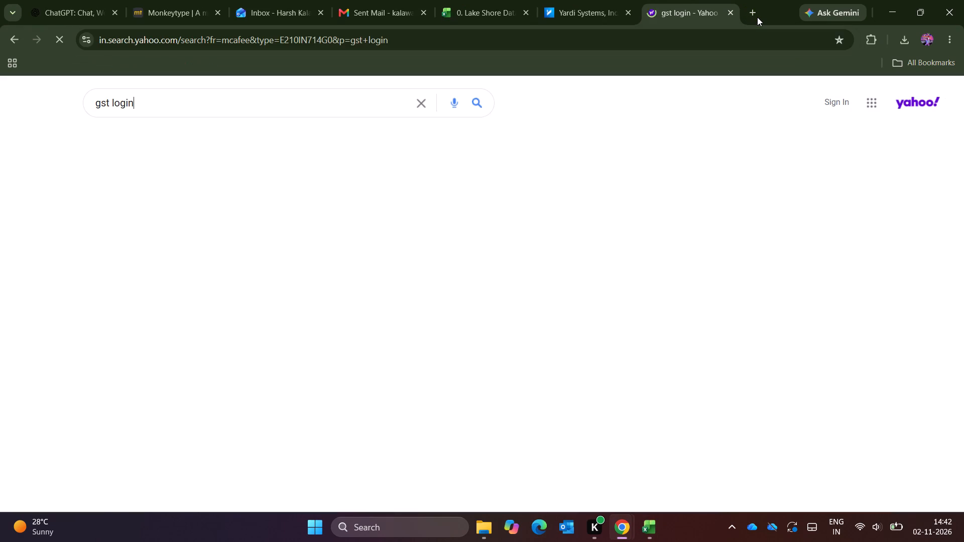